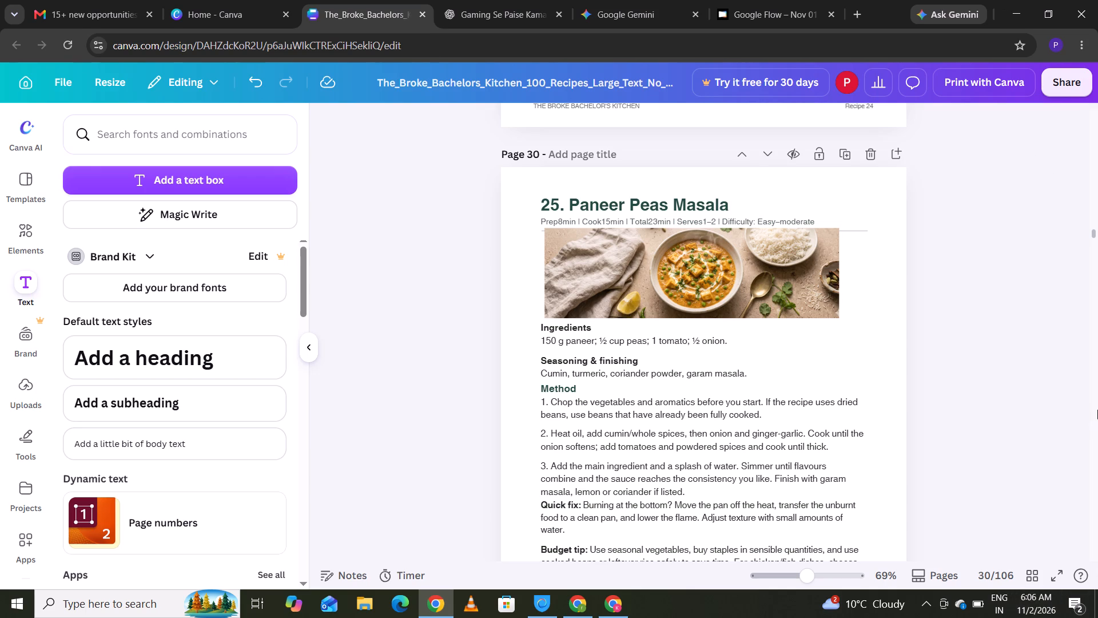
Look through recipes 23 to 25 on pages 28 to 30, checking which Budget tip paragraphs still have the generic wording.
{"action": "left_click", "coordinate": [1092, 233]}
{"action": "key", "text": "Down"}
{"action": "key", "text": "Down"}
{"action": "key", "text": "Down"}
{"action": "key", "text": "Down"}
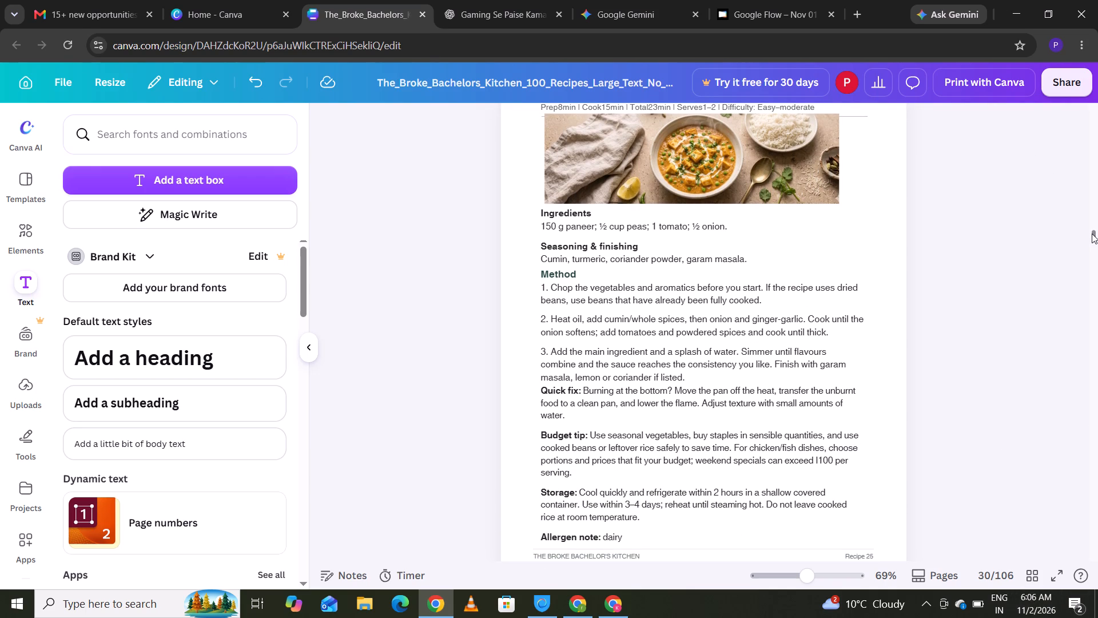
{"action": "key", "text": "Up"}
{"action": "key", "text": "Up"}
{"action": "key", "text": "Up"}
{"action": "key", "text": "Up"}
{"action": "key", "text": "Up"}
{"action": "key", "text": "Up"}
{"action": "key", "text": "Up"}
{"action": "key", "text": "Up"}
{"action": "key", "text": "Up"}
{"action": "key", "text": "Up"}
{"action": "key", "text": "Up"}
{"action": "key", "text": "Up"}
{"action": "key", "text": "Up"}
{"action": "key", "text": "Up"}
{"action": "key", "text": "Up"}
{"action": "key", "text": "Up"}
{"action": "key", "text": "Up"}
{"action": "key", "text": "Up"}
{"action": "key", "text": "Up"}
{"action": "key", "text": "Up"}
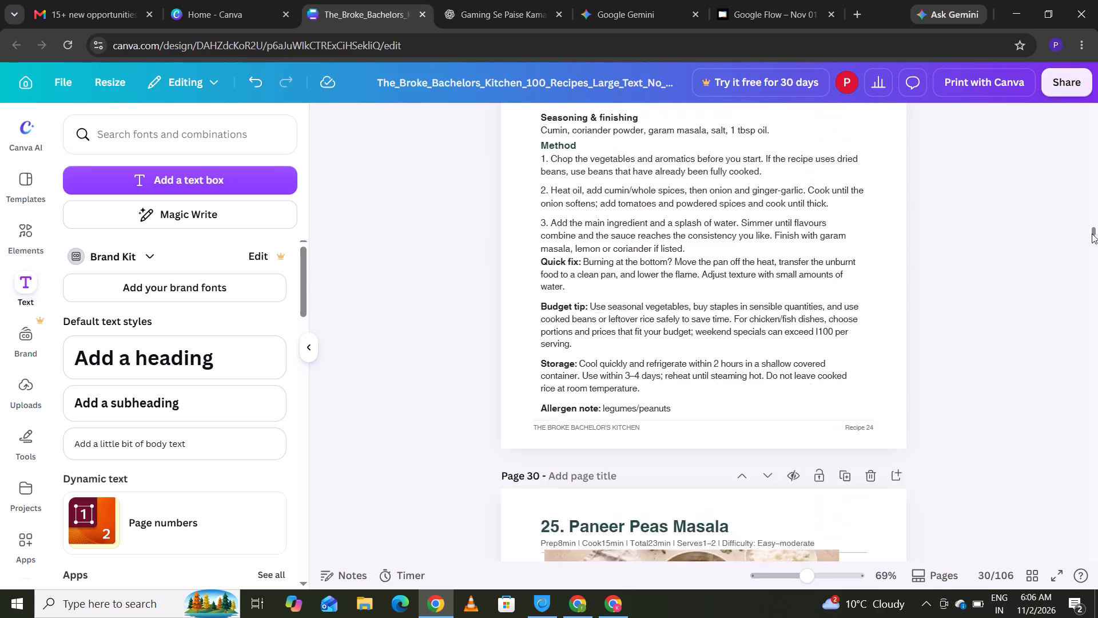
{"action": "key", "text": "Up"}
{"action": "key", "text": "Up"}
{"action": "key", "text": "Up"}
{"action": "key", "text": "Up"}
{"action": "key", "text": "Up"}
{"action": "key", "text": "Up"}
{"action": "key", "text": "Up"}
{"action": "key", "text": "Up"}
{"action": "key", "text": "Up"}
{"action": "key", "text": "Up"}
{"action": "key", "text": "Up"}
{"action": "key", "text": "Up"}
{"action": "key", "text": "Up"}
{"action": "key", "text": "Up"}
{"action": "key", "text": "Up"}
{"action": "key", "text": "Up"}
{"action": "key", "text": "Up"}
{"action": "key", "text": "Up"}
{"action": "key", "text": "Up"}
{"action": "key", "text": "Up"}
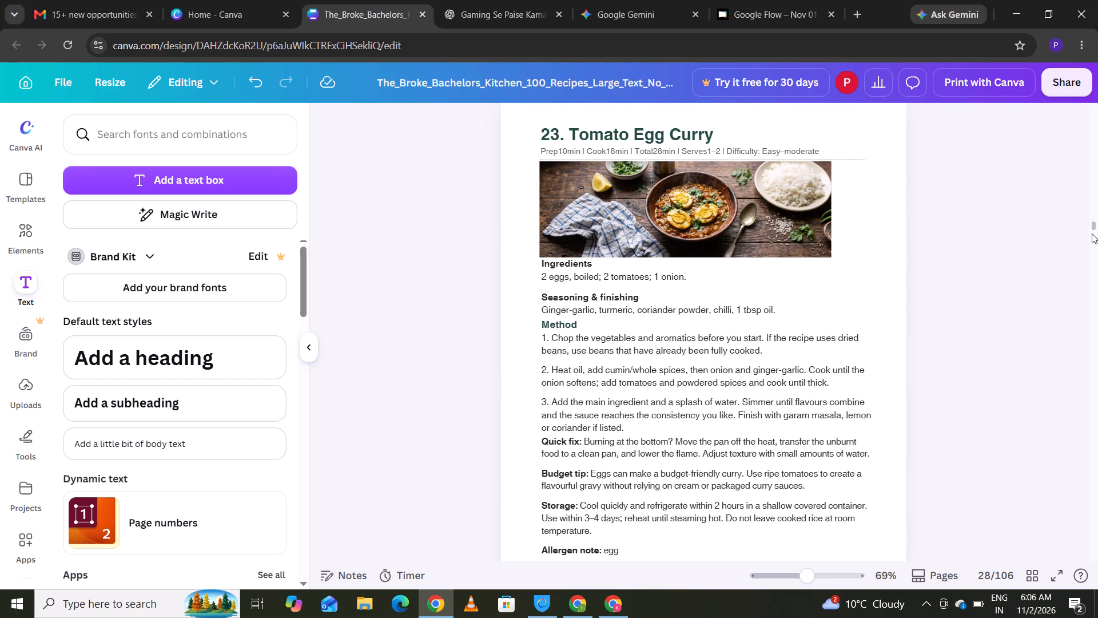
{"action": "key", "text": "Down"}
{"action": "key", "text": "Down"}
{"action": "key", "text": "Down"}
{"action": "key", "text": "Down"}
{"action": "key", "text": "Down"}
{"action": "key", "text": "Down"}
{"action": "key", "text": "Down"}
{"action": "key", "text": "Down"}
{"action": "key", "text": "Down"}
{"action": "key", "text": "Down"}
{"action": "key", "text": "Down"}
{"action": "key", "text": "Down"}
{"action": "key", "text": "Down"}
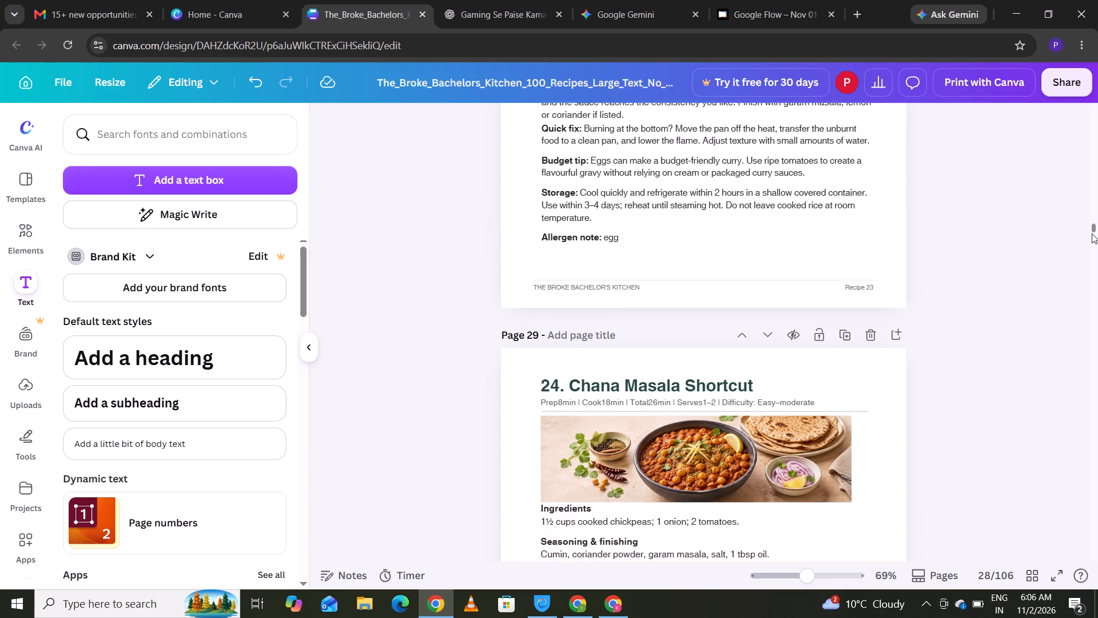
{"action": "key", "text": "Down"}
{"action": "key", "text": "Down"}
{"action": "key", "text": "Down"}
{"action": "key", "text": "Down"}
{"action": "key", "text": "Down"}
{"action": "key", "text": "Down"}
{"action": "key", "text": "Down"}
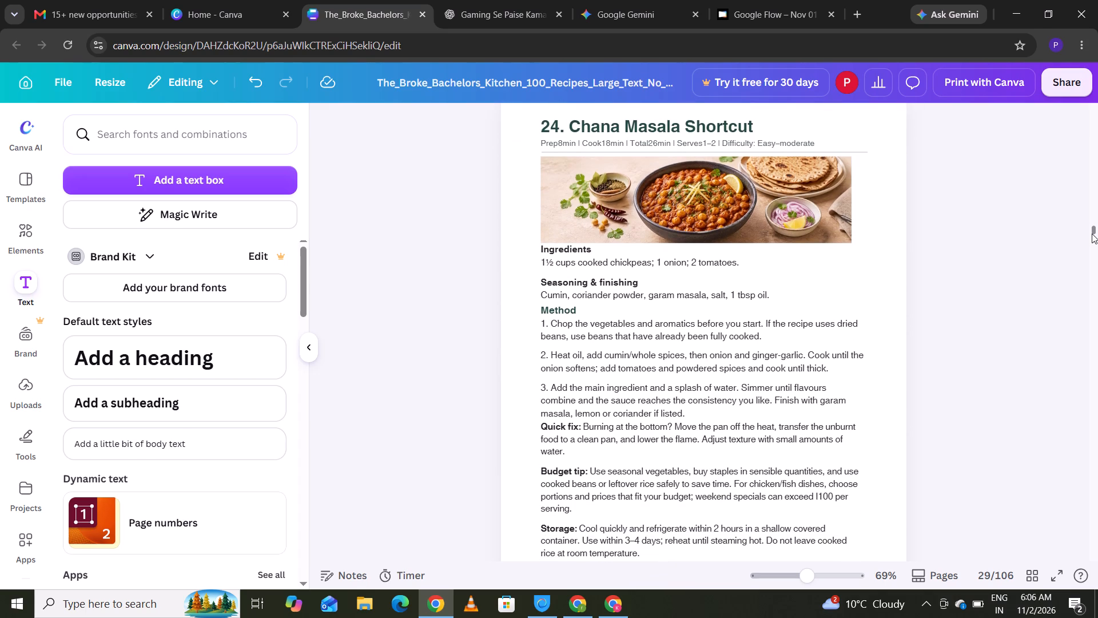
{"action": "key", "text": "Down"}
{"action": "key", "text": "Down"}
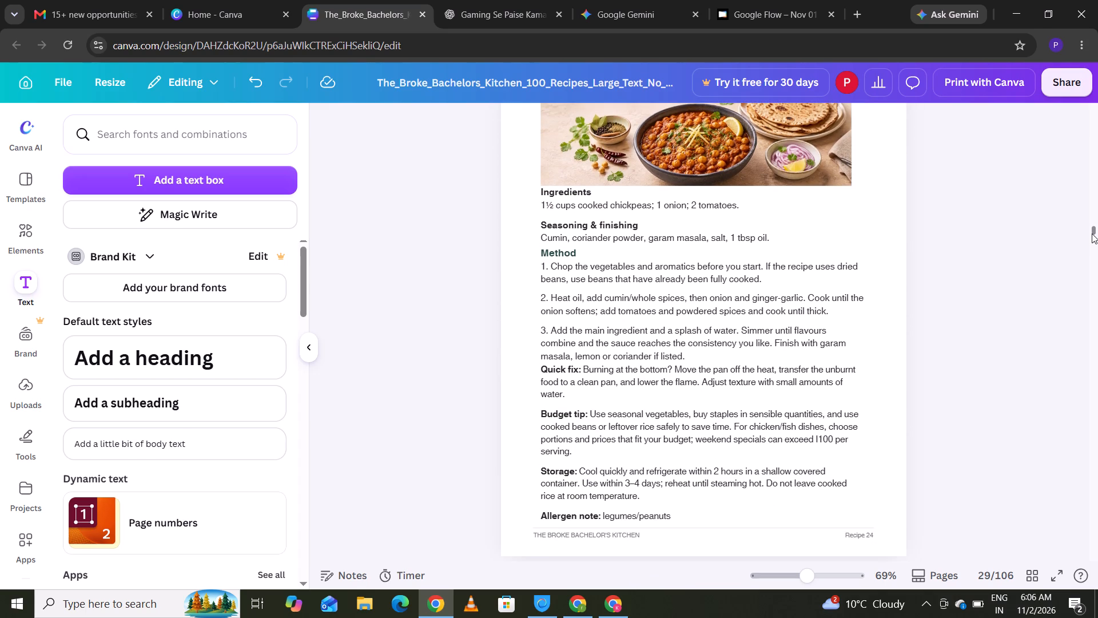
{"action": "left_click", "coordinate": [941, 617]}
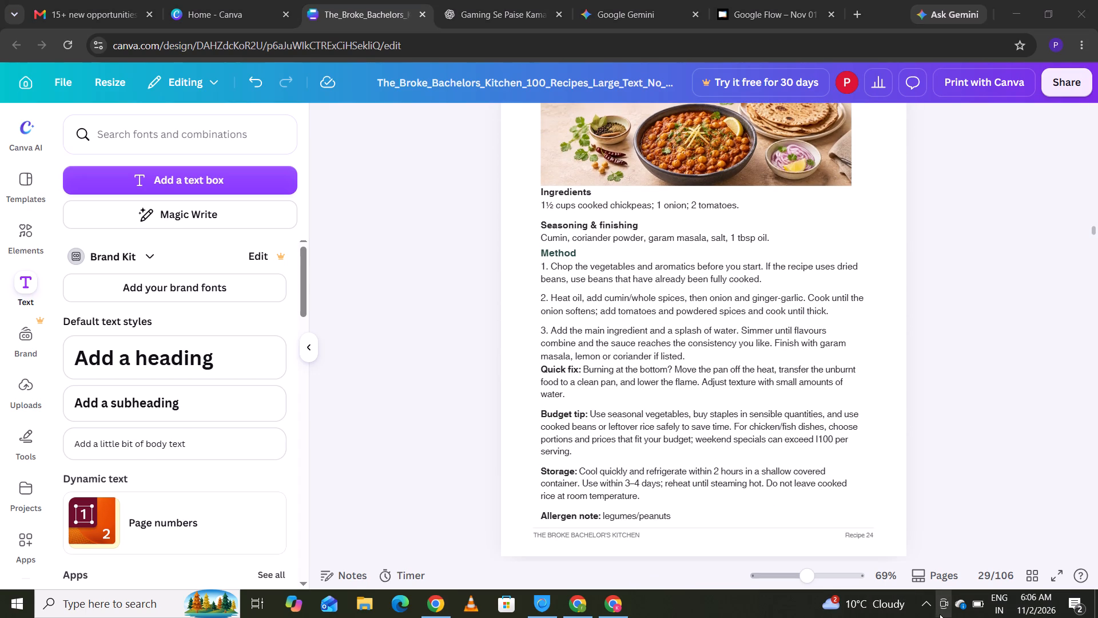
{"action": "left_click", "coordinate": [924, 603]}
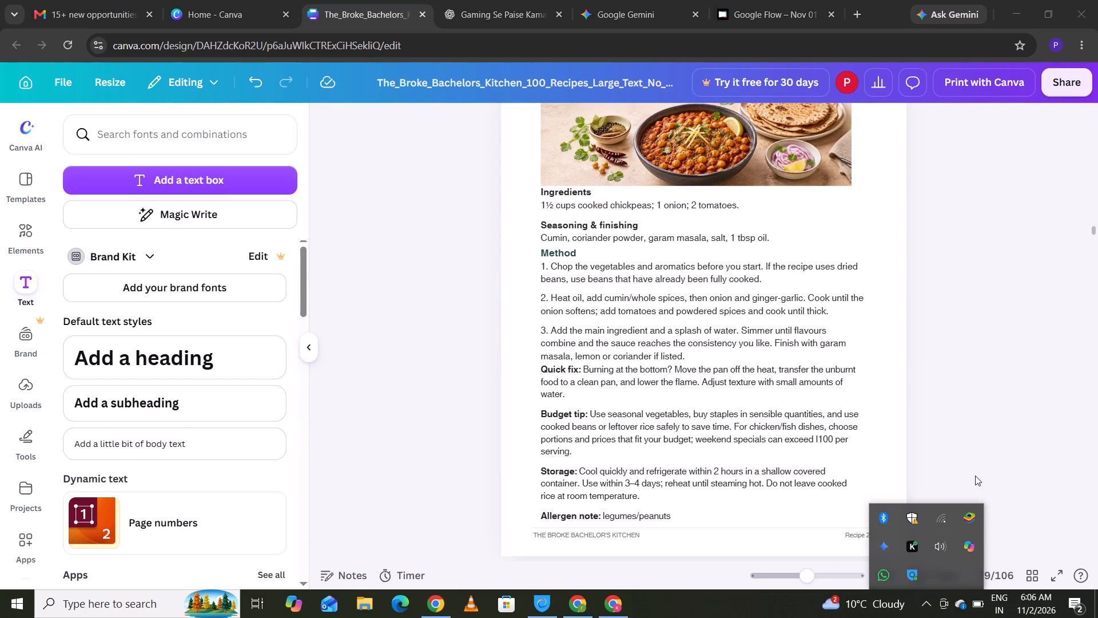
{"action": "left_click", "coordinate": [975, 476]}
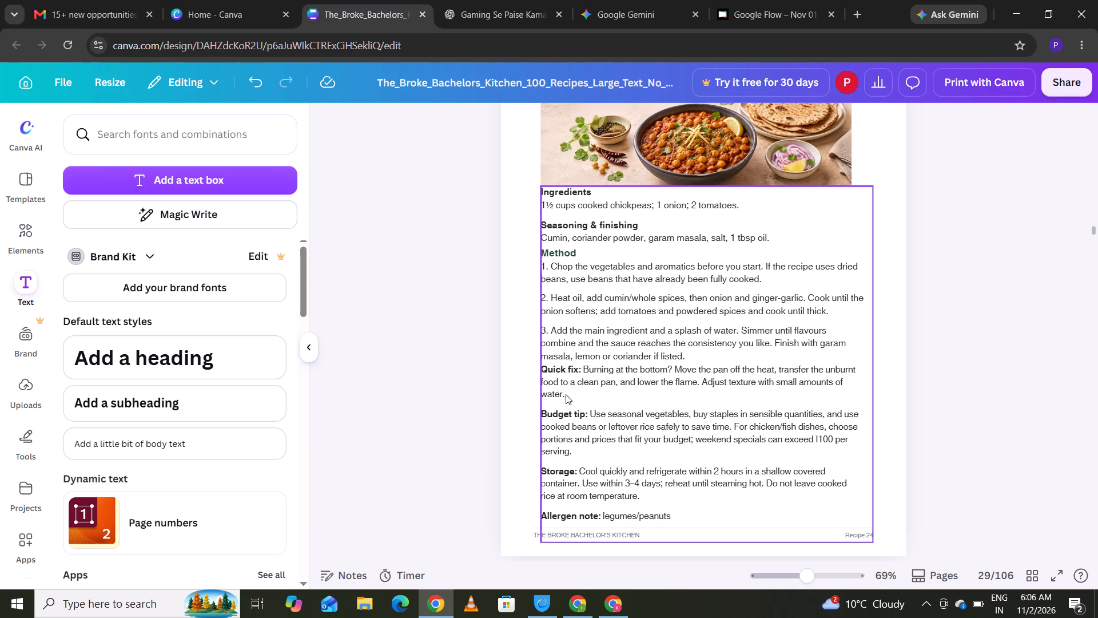
{"action": "left_click", "coordinate": [591, 410]}
{"action": "left_click", "coordinate": [591, 410]}
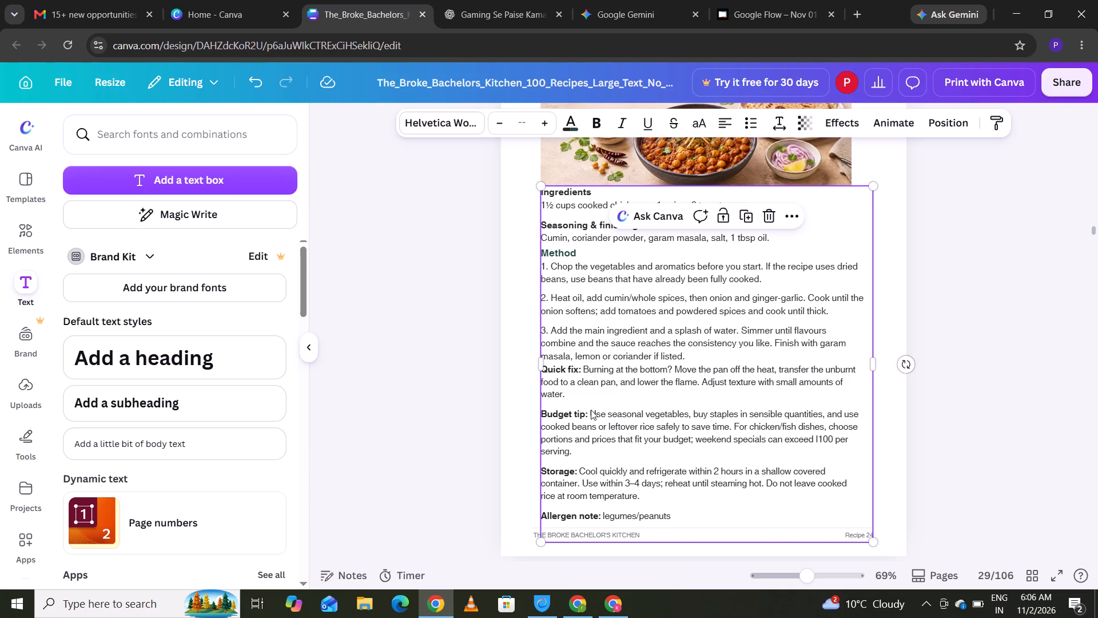
{"action": "left_click", "coordinate": [591, 403]}
{"action": "left_click_drag", "start_coordinate": [591, 403], "coordinate": [733, 439]}
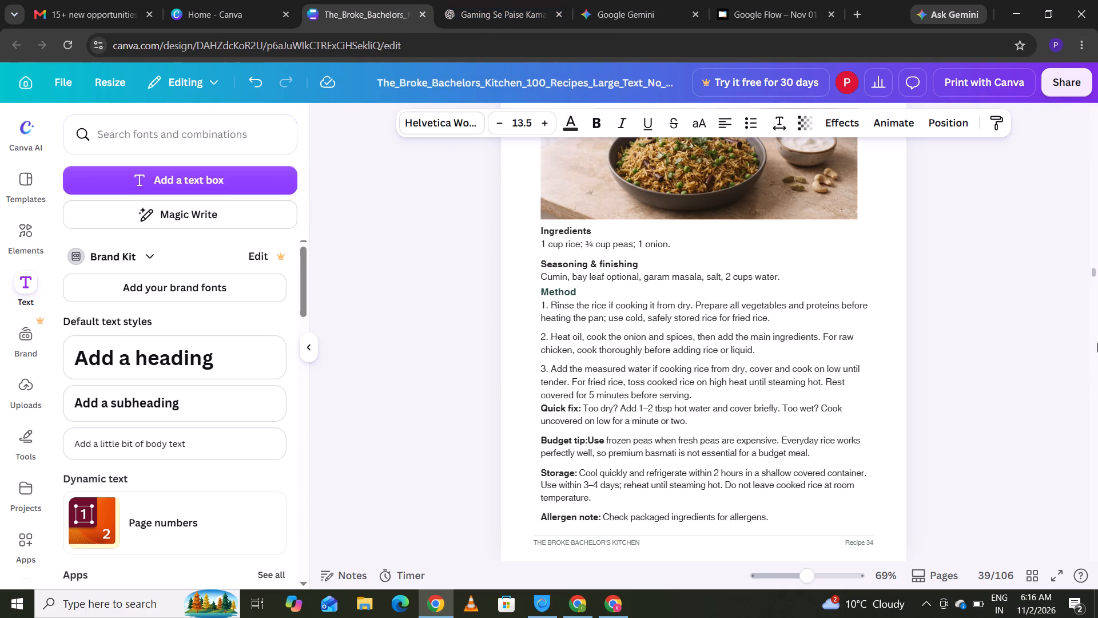
{"action": "left_click", "coordinate": [1091, 268]}
Check the budget tip in recipe 35, Kadhi Pakora-Free, on page 40 of the cookbook.
{"action": "key", "text": "Down"}
{"action": "key", "text": "Down"}
{"action": "key", "text": "Down"}
{"action": "key", "text": "Down"}
{"action": "key", "text": "Down"}
{"action": "key", "text": "Down"}
{"action": "key", "text": "Down"}
{"action": "key", "text": "Down"}
{"action": "key", "text": "Down"}
{"action": "key", "text": "Down"}
{"action": "key", "text": "Down"}
{"action": "key", "text": "Down"}
{"action": "key", "text": "Down"}
{"action": "key", "text": "Down"}
{"action": "key", "text": "Down"}
{"action": "key", "text": "Down"}
{"action": "key", "text": "Down"}
{"action": "key", "text": "Down"}
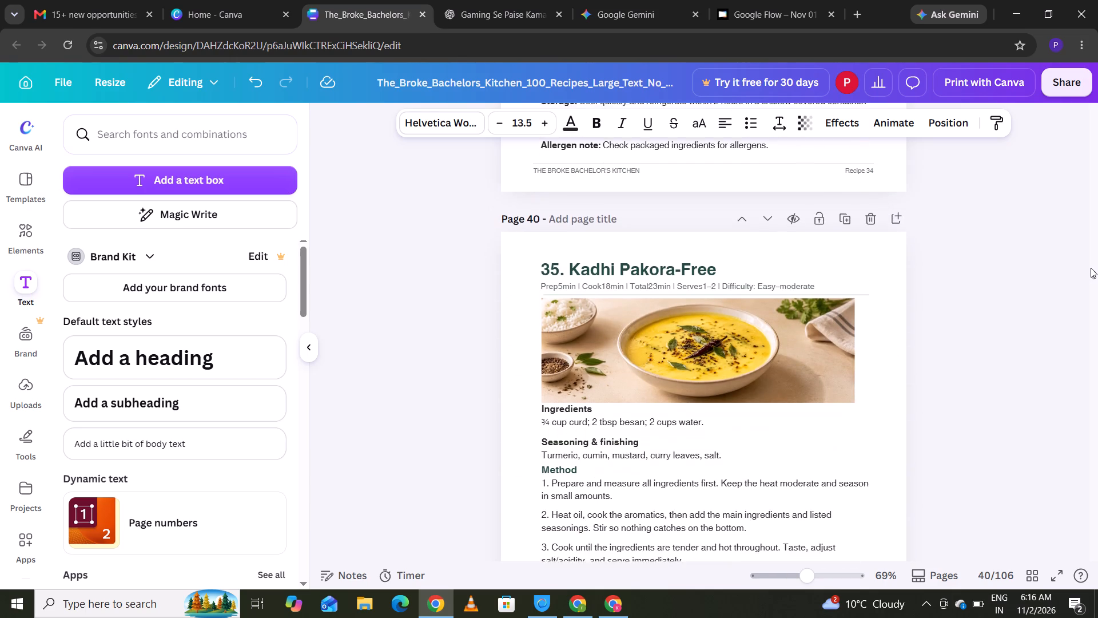
{"action": "key", "text": "Down"}
{"action": "key", "text": "Up"}
{"action": "key", "text": "Up"}
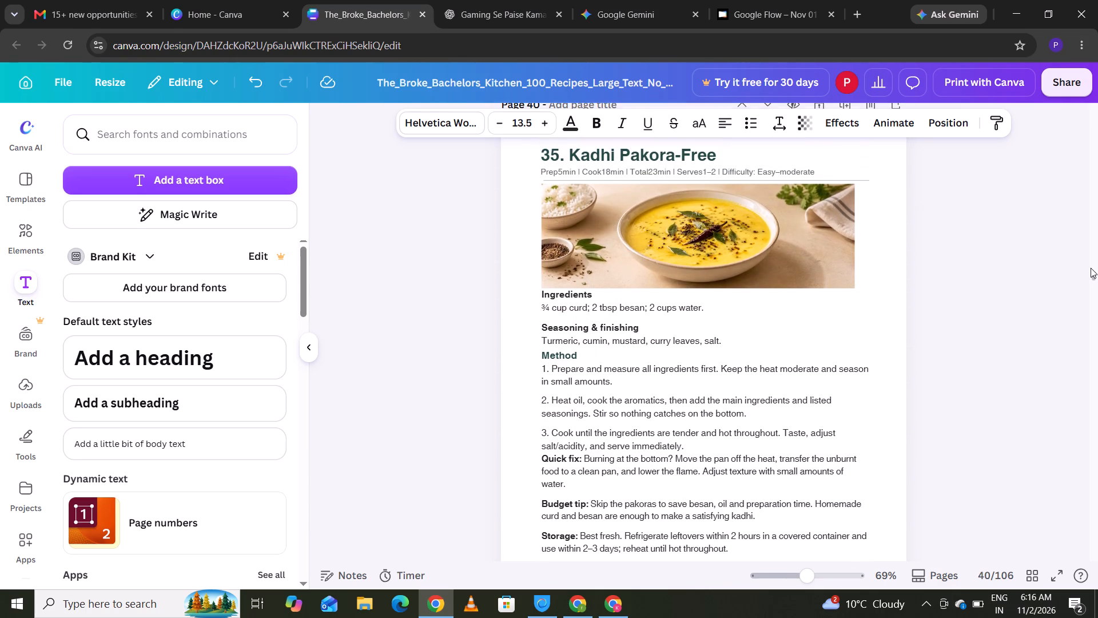
{"action": "key", "text": "Down"}
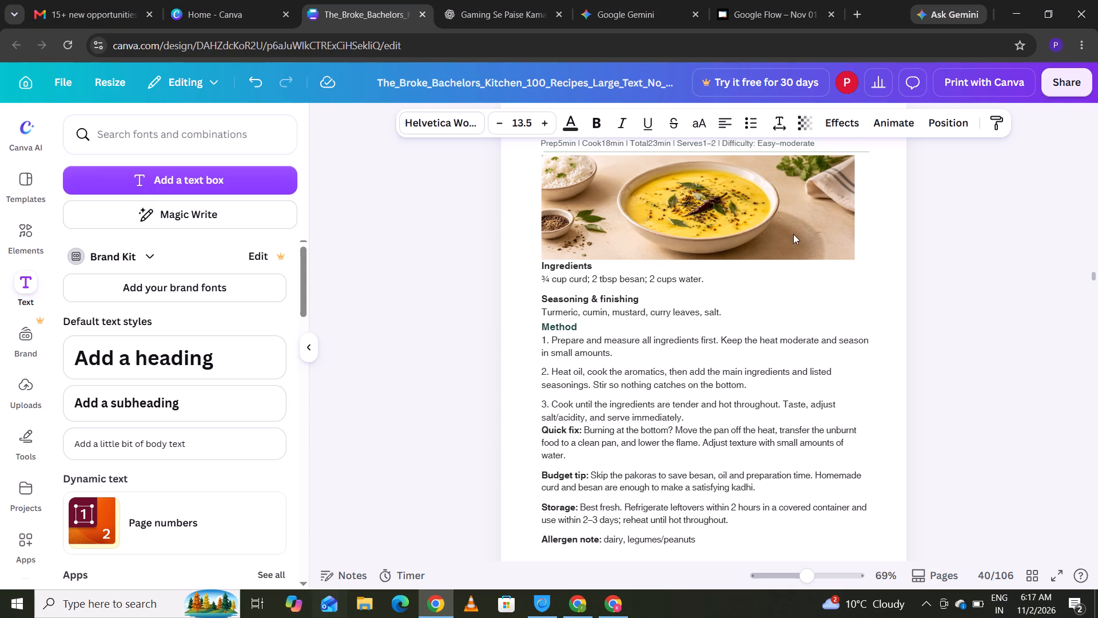
Check the budget tip in recipe 36, Palak Corn Dal, on page 41.
{"action": "left_click", "coordinate": [1096, 276]}
{"action": "left_click", "coordinate": [1093, 275]}
{"action": "key", "text": "Down"}
{"action": "key", "text": "Down"}
{"action": "key", "text": "Down"}
{"action": "key", "text": "Down"}
{"action": "key", "text": "Down"}
{"action": "key", "text": "Down"}
{"action": "key", "text": "Down"}
{"action": "key", "text": "Down"}
{"action": "key", "text": "Down"}
{"action": "key", "text": "Down"}
{"action": "key", "text": "Down"}
{"action": "key", "text": "Down"}
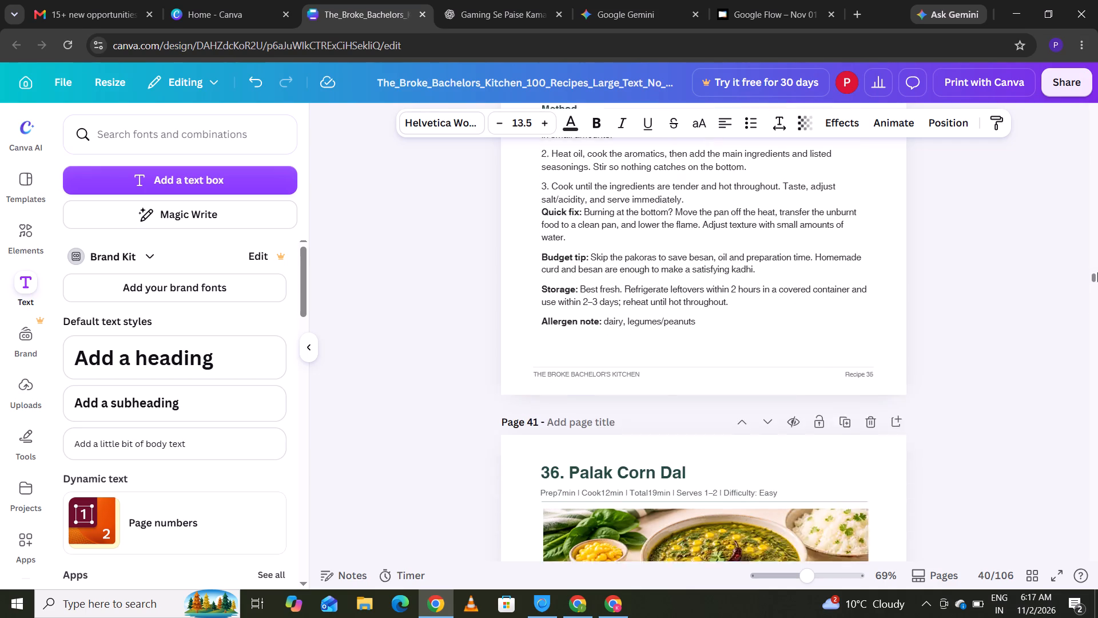
{"action": "key", "text": "Down"}
{"action": "key", "text": "Down"}
{"action": "key", "text": "Down"}
{"action": "key", "text": "Down"}
{"action": "key", "text": "Down"}
{"action": "key", "text": "Down"}
{"action": "key", "text": "Down"}
{"action": "key", "text": "Down"}
{"action": "key", "text": "Down"}
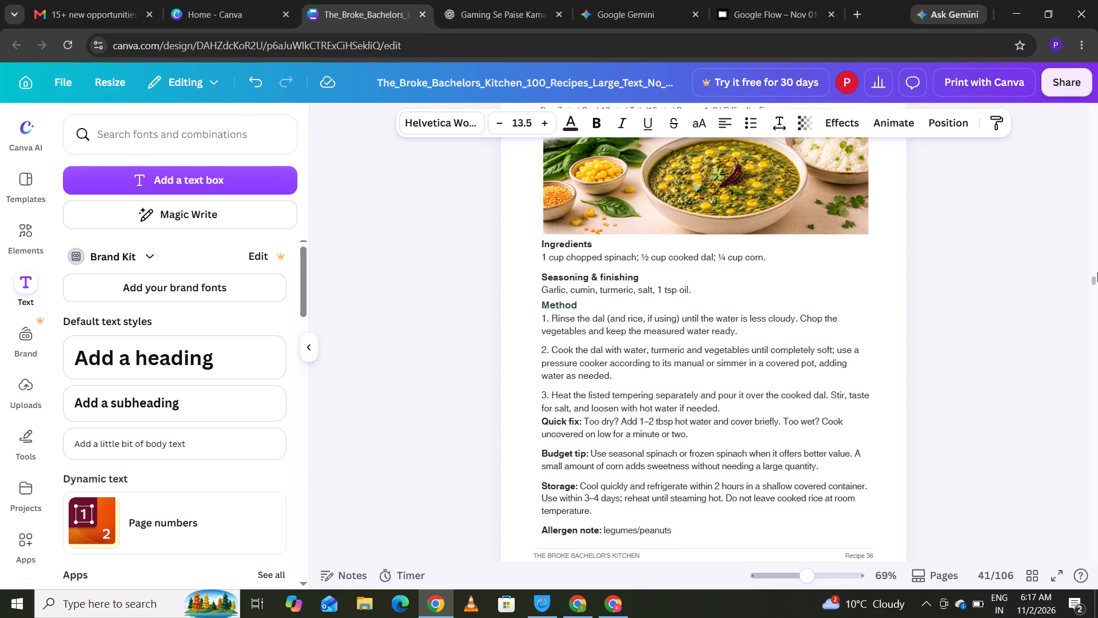
Check the budget tip in recipe 37, Masala Oats Dinner, on page 42.
{"action": "key", "text": "Down"}
{"action": "key", "text": "Down"}
{"action": "key", "text": "Down"}
{"action": "key", "text": "Down"}
{"action": "key", "text": "Down"}
{"action": "key", "text": "Down"}
{"action": "key", "text": "Down"}
{"action": "key", "text": "Down"}
{"action": "key", "text": "Down"}
{"action": "key", "text": "Down"}
{"action": "key", "text": "Down"}
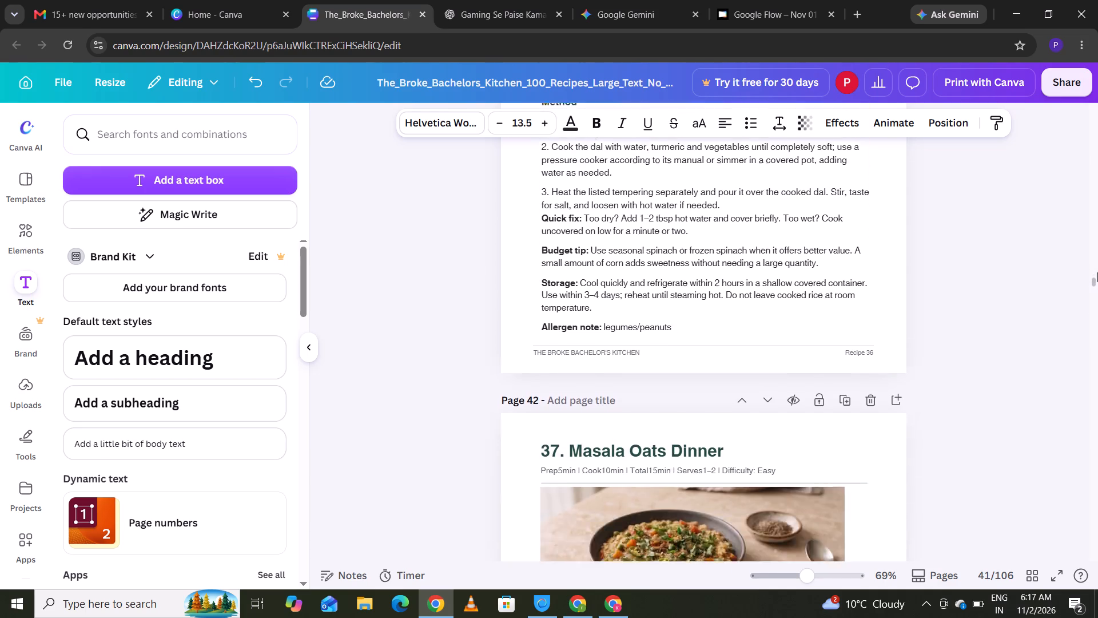
{"action": "key", "text": "Down"}
{"action": "key", "text": "Down"}
{"action": "key", "text": "Down"}
{"action": "key", "text": "Down"}
{"action": "key", "text": "Down"}
{"action": "key", "text": "Down"}
{"action": "key", "text": "Down"}
{"action": "key", "text": "Down"}
{"action": "key", "text": "Down"}
{"action": "key", "text": "Up"}
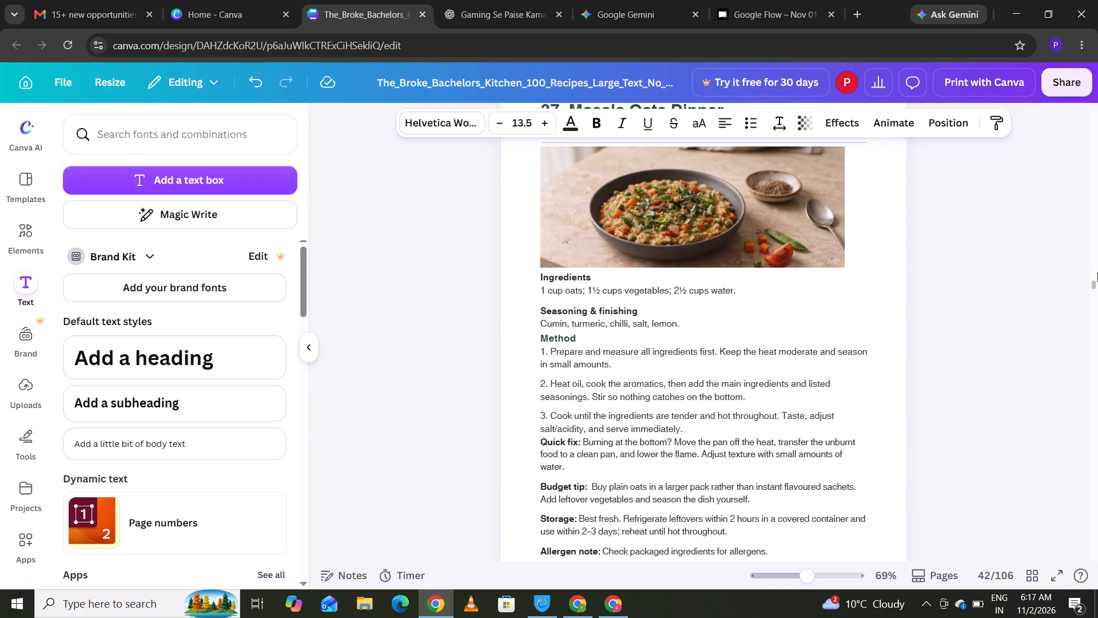
{"action": "key", "text": "Up"}
{"action": "key", "text": "Down"}
{"action": "key", "text": "Down"}
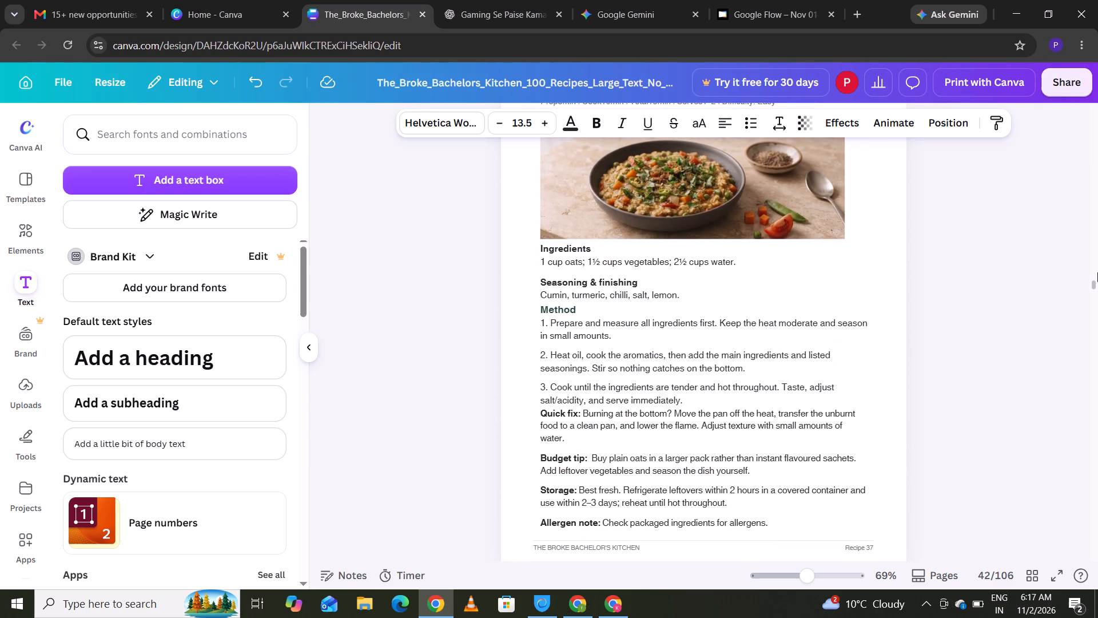
Check the budget tip in recipe 38, Rajma Masala (Cooked Rajma), on page 43.
{"action": "key", "text": "Down"}
{"action": "key", "text": "Down"}
{"action": "key", "text": "Down"}
{"action": "key", "text": "Down"}
{"action": "key", "text": "Down"}
{"action": "key", "text": "Down"}
{"action": "key", "text": "Down"}
{"action": "key", "text": "Down"}
{"action": "key", "text": "Down"}
{"action": "key", "text": "Down"}
{"action": "key", "text": "Down"}
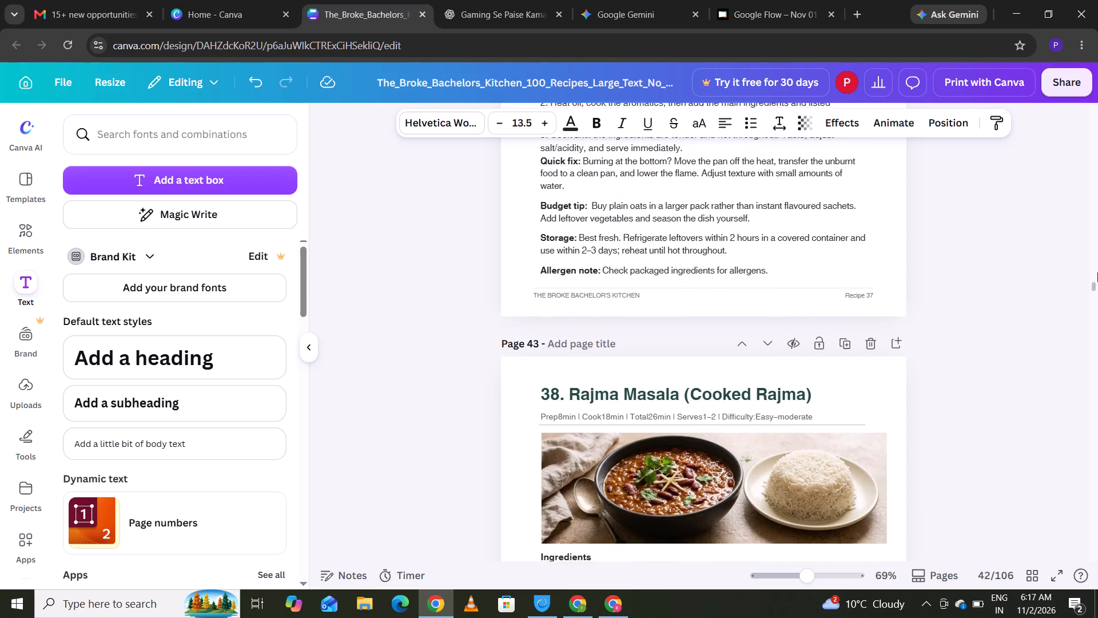
{"action": "key", "text": "Down"}
{"action": "key", "text": "Down"}
{"action": "key", "text": "Down"}
{"action": "key", "text": "Down"}
{"action": "key", "text": "Down"}
{"action": "key", "text": "Down"}
{"action": "key", "text": "Down"}
{"action": "key", "text": "Down"}
{"action": "key", "text": "Down"}
{"action": "key", "text": "Down"}
{"action": "key", "text": "Down"}
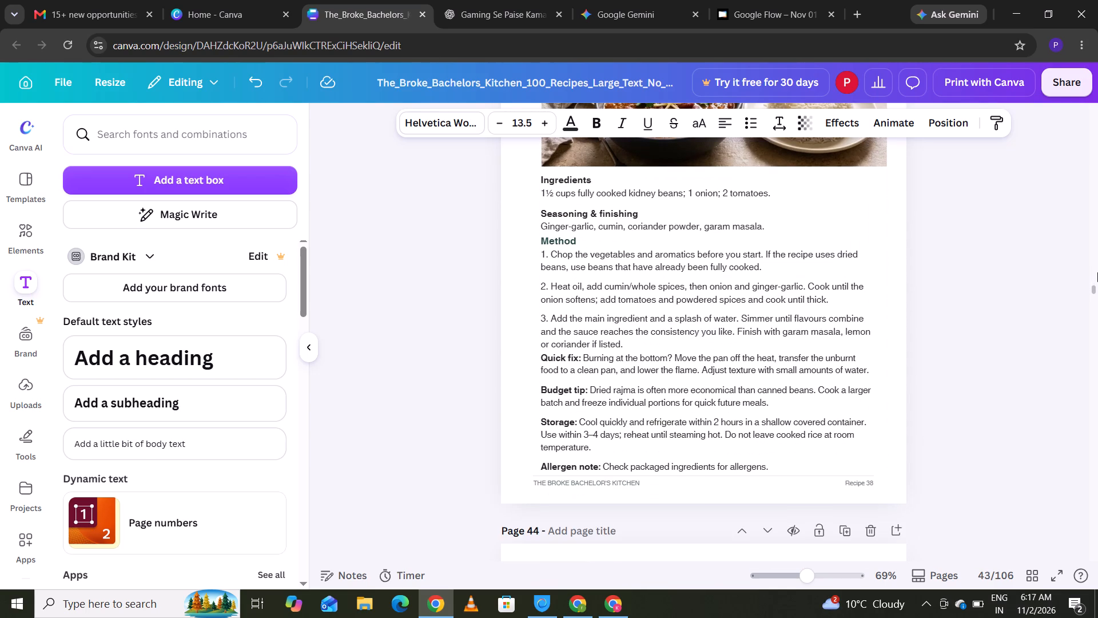
{"action": "key", "text": "Up"}
{"action": "key", "text": "Up"}
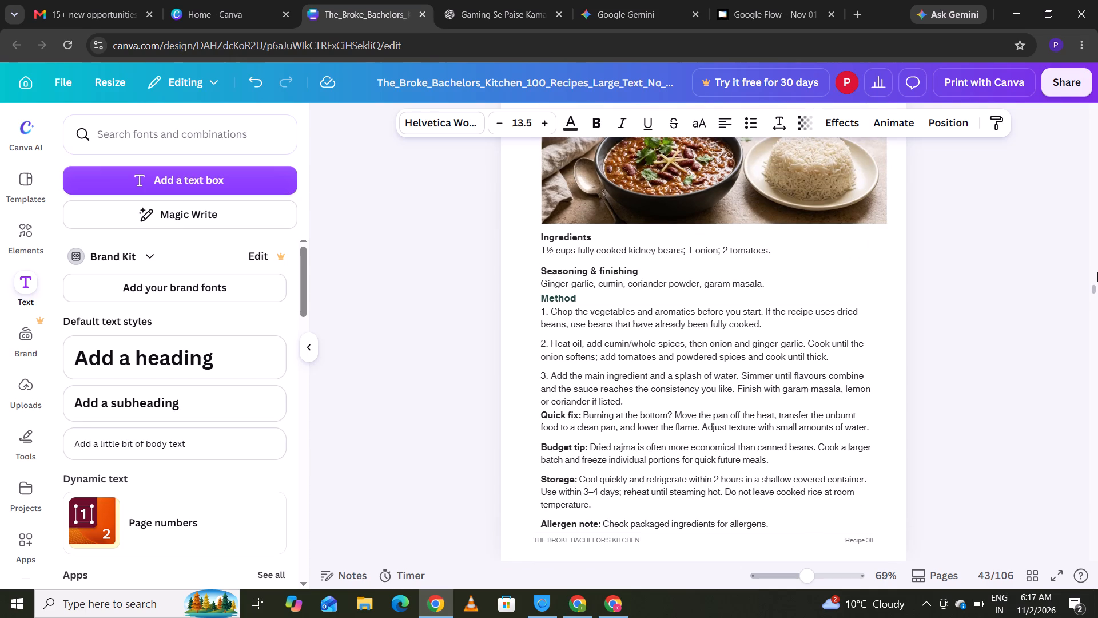
Cut the generic "Use seasonal vegetables, buy staples in sensible quantities..." text from recipe 39's budget tip on page 44, keeping the bold "Budget tip:" label.
{"action": "key", "text": "Down"}
{"action": "key", "text": "Down"}
{"action": "key", "text": "Down"}
{"action": "key", "text": "Down"}
{"action": "key", "text": "Down"}
{"action": "key", "text": "Down"}
{"action": "key", "text": "Down"}
{"action": "key", "text": "Down"}
{"action": "key", "text": "Down"}
{"action": "key", "text": "Down"}
{"action": "key", "text": "Down"}
{"action": "key", "text": "Down"}
{"action": "key", "text": "Down"}
{"action": "key", "text": "Down"}
{"action": "key", "text": "Down"}
{"action": "key", "text": "Down"}
{"action": "key", "text": "Down"}
{"action": "key", "text": "Down"}
{"action": "key", "text": "Down"}
{"action": "key", "text": "Down"}
{"action": "key", "text": "Down"}
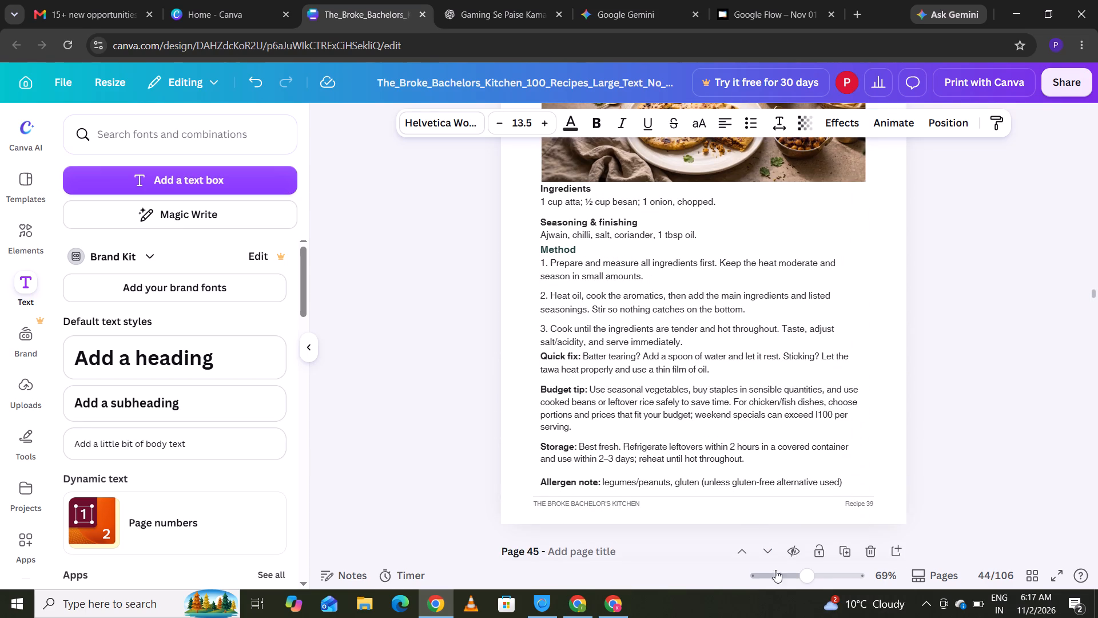
{"action": "left_click", "coordinate": [590, 387]}
{"action": "left_click", "coordinate": [590, 387]}
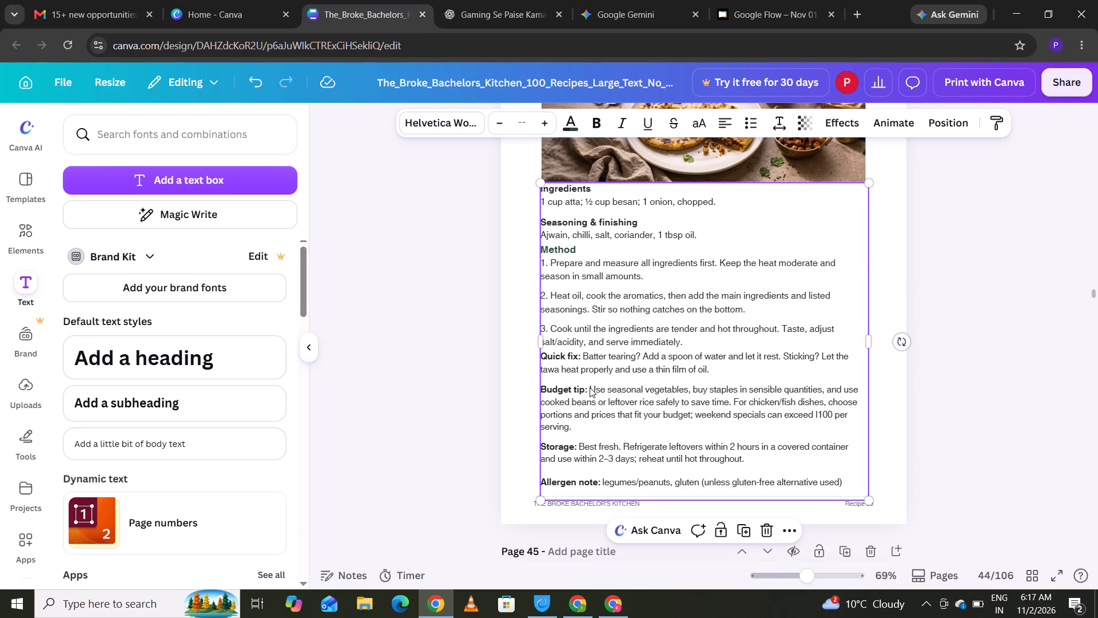
{"action": "left_click_drag", "start_coordinate": [590, 387], "coordinate": [598, 394]}
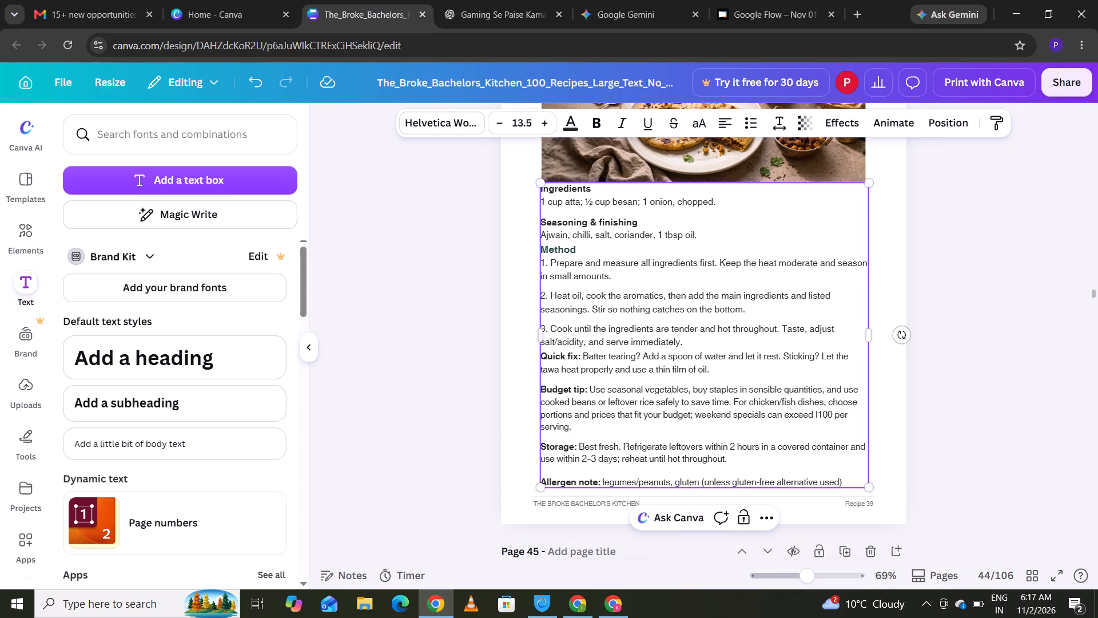
{"action": "left_click", "coordinate": [587, 390]}
{"action": "left_click_drag", "start_coordinate": [588, 389], "coordinate": [708, 433]}
{"action": "right_click", "coordinate": [705, 410]}
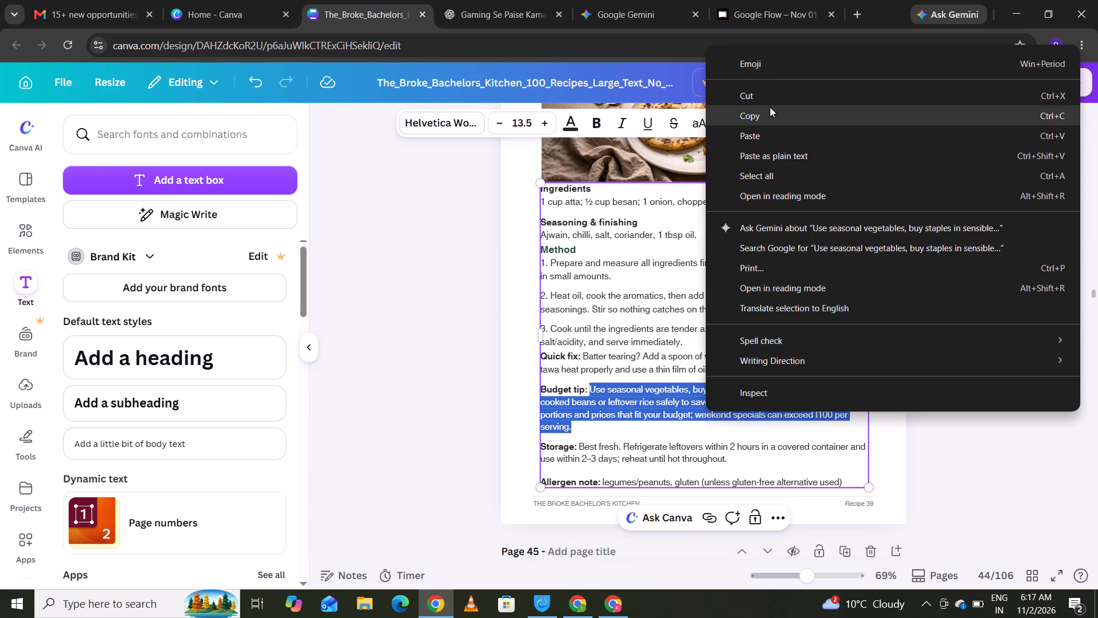
{"action": "left_click", "coordinate": [768, 98]}
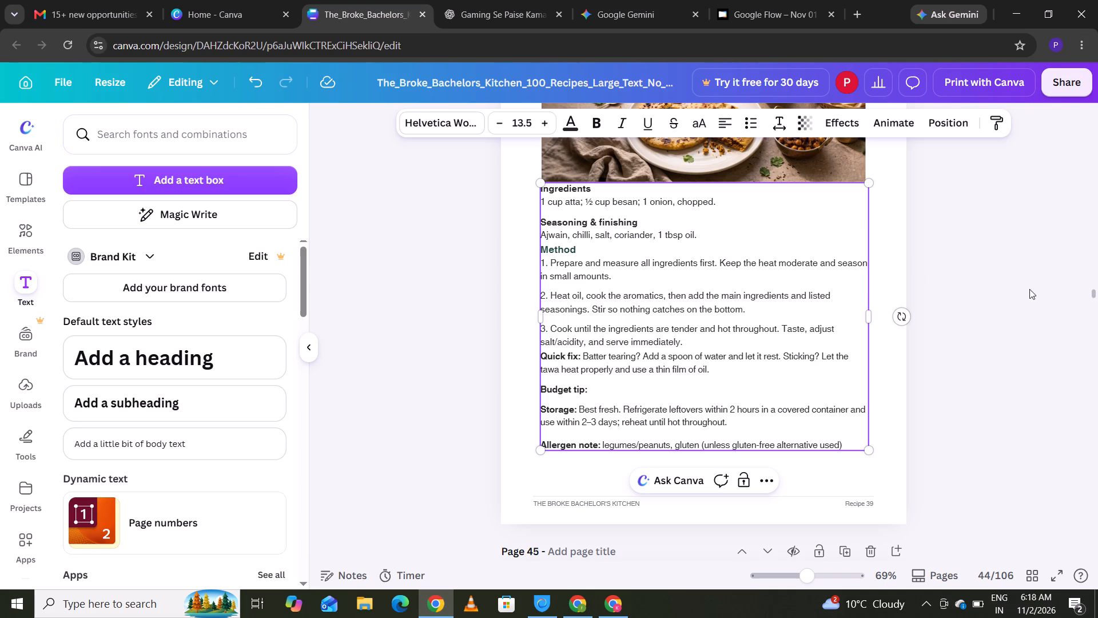
{"action": "left_click", "coordinate": [1093, 294]}
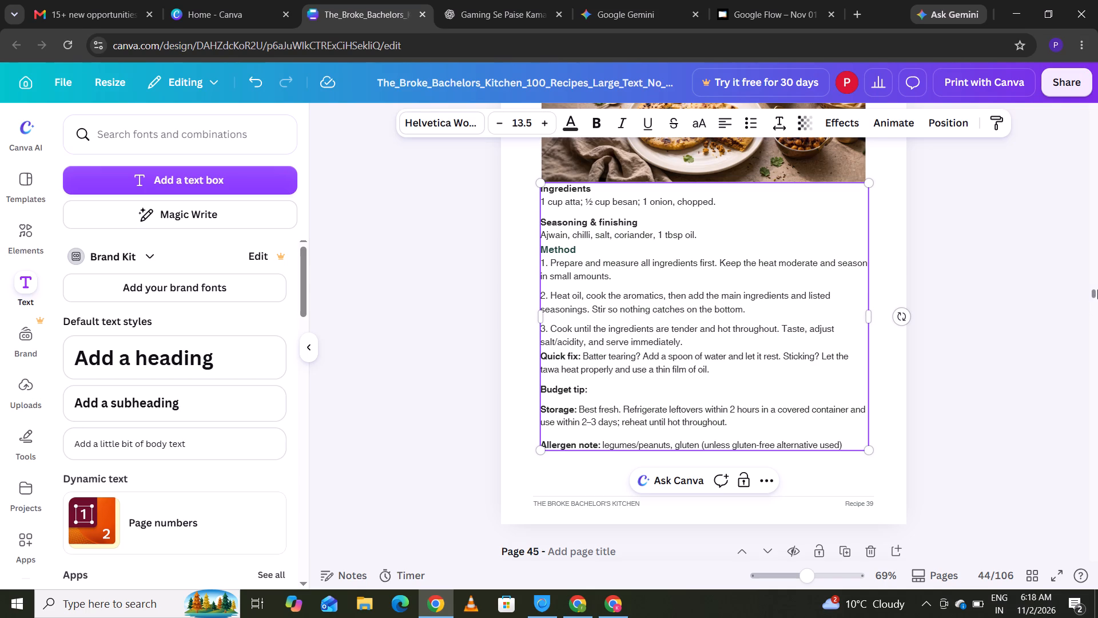
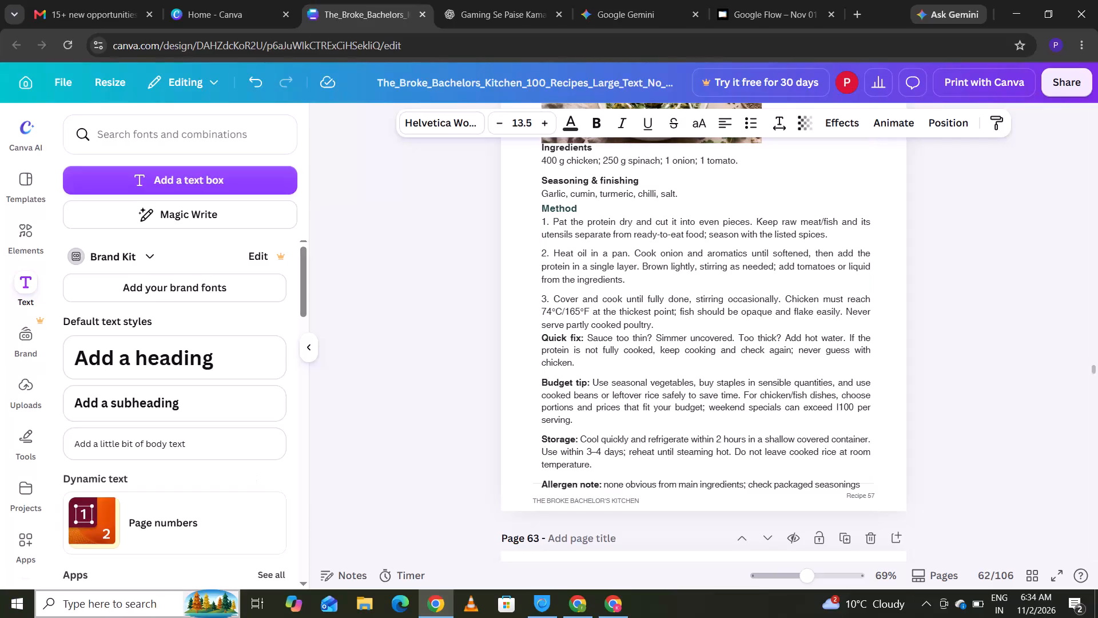
Review recipe 57, Chicken Saag, on page 62 from its title down to the generic budget tip.
{"action": "left_click_drag", "start_coordinate": [1097, 348], "coordinate": [1097, 361]}
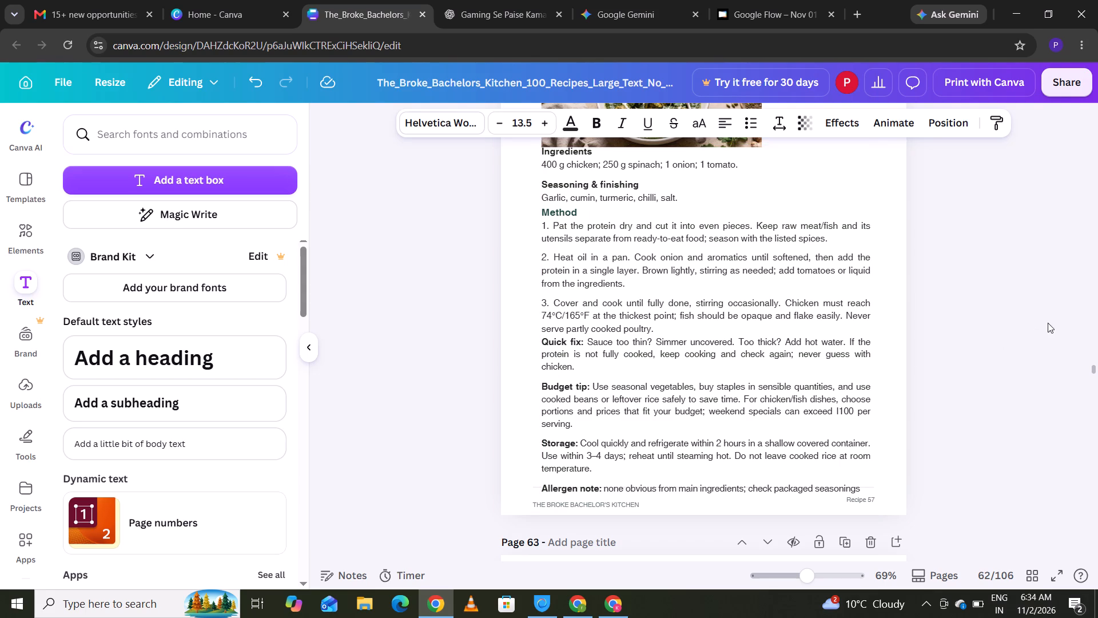
{"action": "left_click", "coordinate": [1091, 370]}
{"action": "key", "text": "Up"}
{"action": "key", "text": "Up"}
{"action": "key", "text": "Up"}
{"action": "key", "text": "Up"}
{"action": "key", "text": "Up"}
{"action": "key", "text": "Up"}
{"action": "key", "text": "Down"}
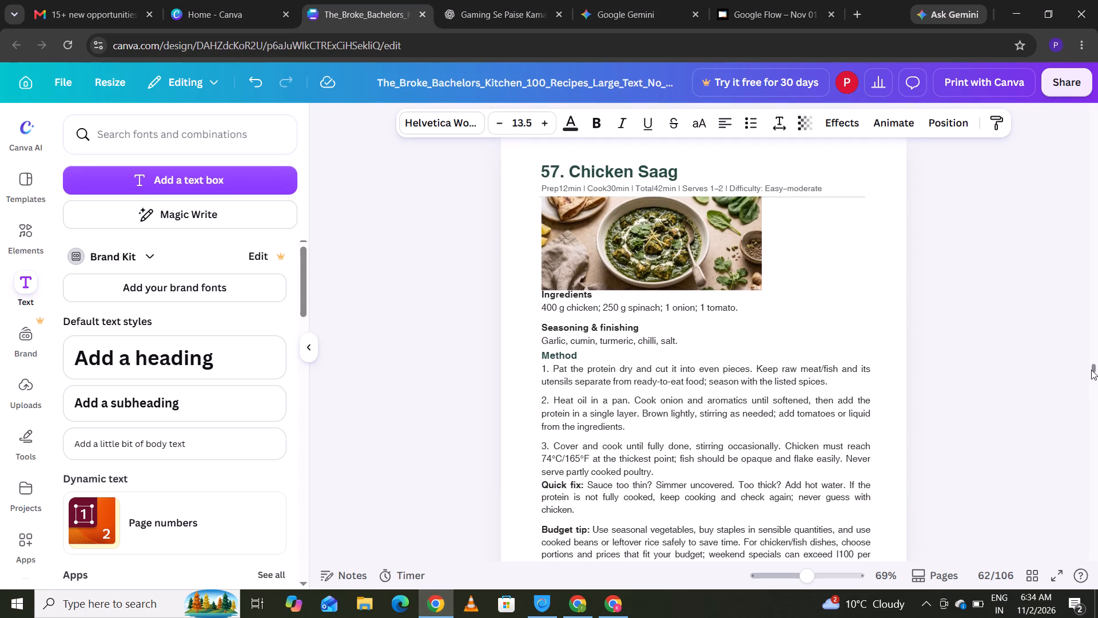
{"action": "key", "text": "Down"}
{"action": "key", "text": "Down"}
{"action": "key", "text": "Down"}
{"action": "key", "text": "Down"}
{"action": "key", "text": "Down"}
{"action": "key", "text": "Down"}
{"action": "key", "text": "Down"}
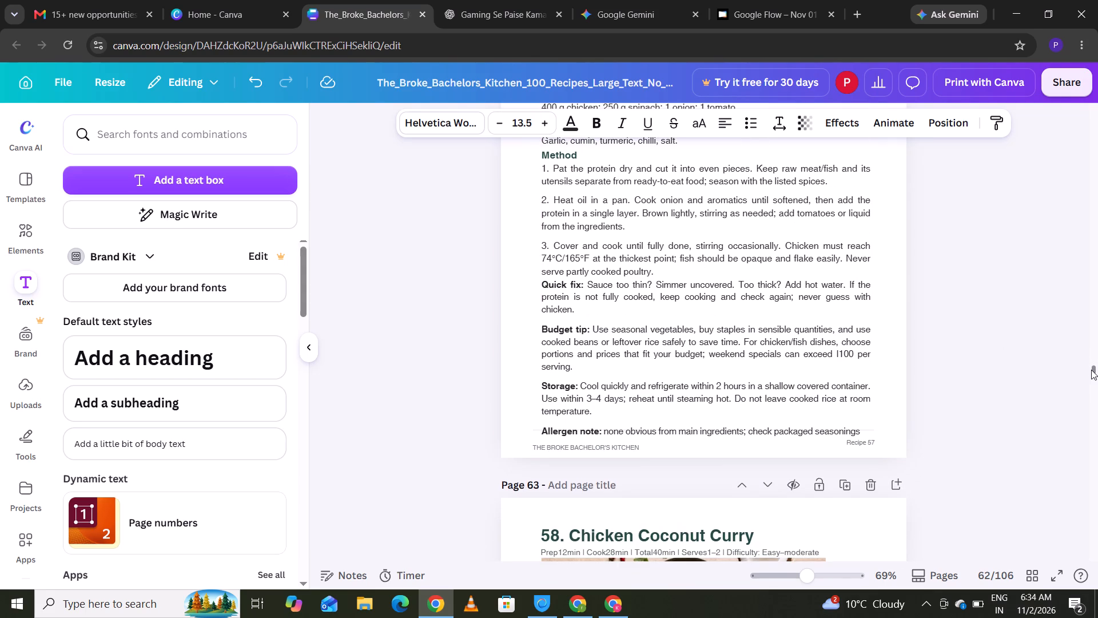
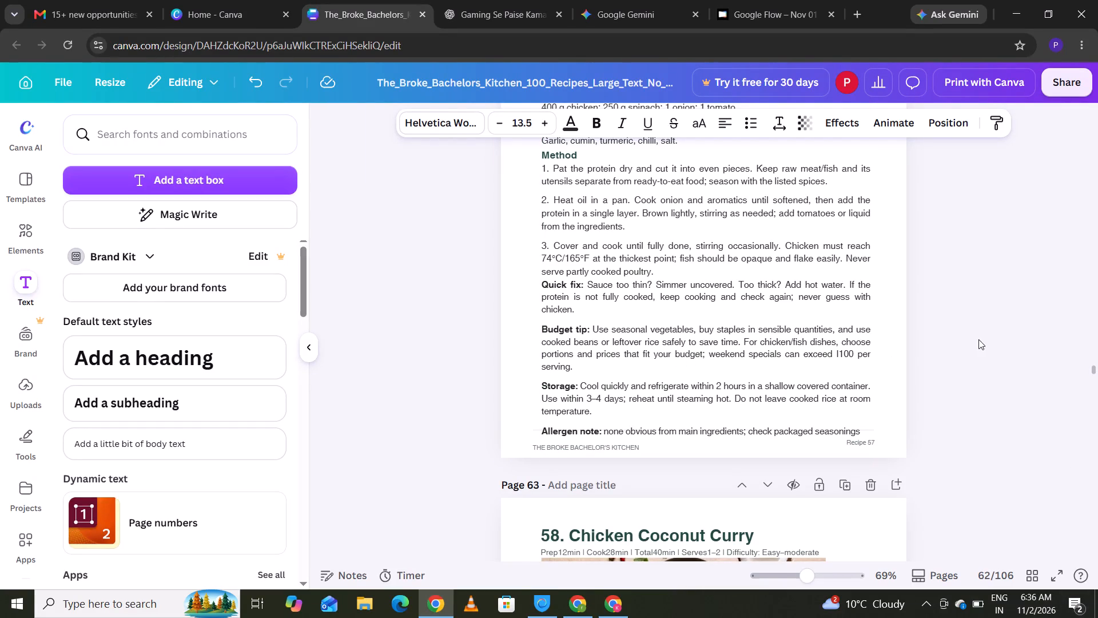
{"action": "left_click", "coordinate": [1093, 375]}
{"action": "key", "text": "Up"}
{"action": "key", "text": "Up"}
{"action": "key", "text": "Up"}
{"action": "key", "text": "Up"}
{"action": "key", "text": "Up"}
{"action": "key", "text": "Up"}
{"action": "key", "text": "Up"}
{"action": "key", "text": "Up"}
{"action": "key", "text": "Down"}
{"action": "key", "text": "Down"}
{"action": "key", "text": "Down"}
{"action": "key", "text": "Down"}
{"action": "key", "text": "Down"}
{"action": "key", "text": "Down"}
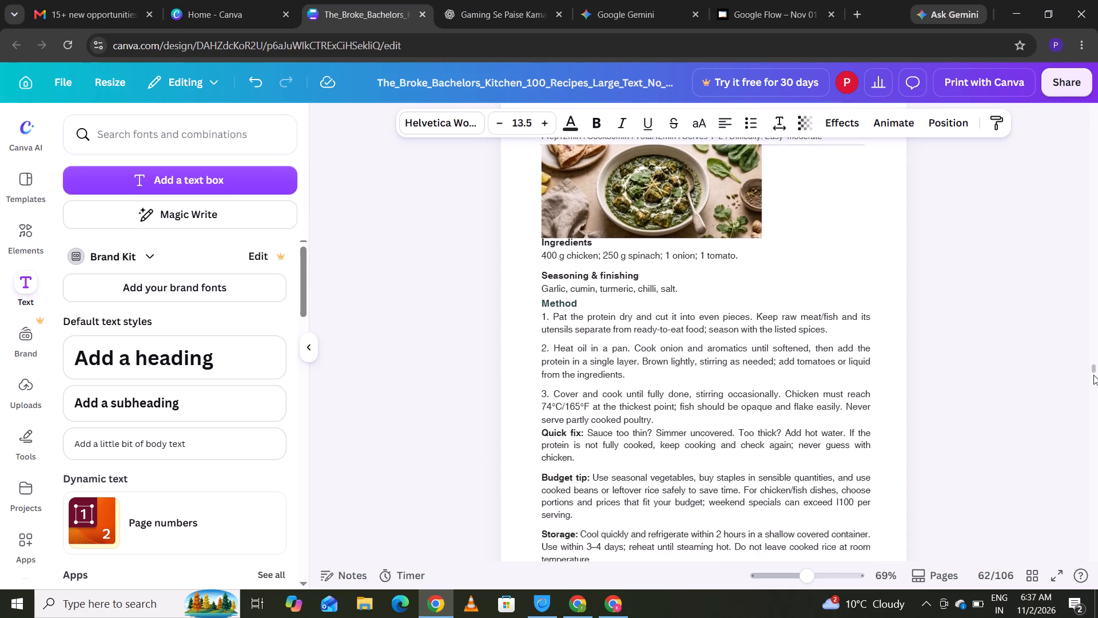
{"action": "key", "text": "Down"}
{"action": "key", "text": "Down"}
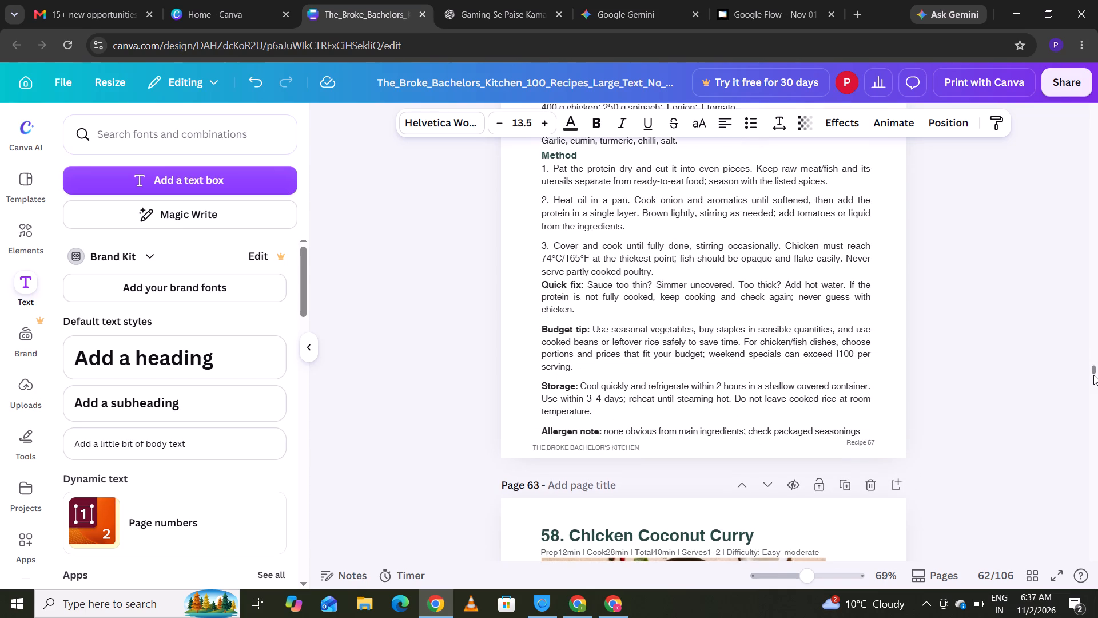
{"action": "double_click", "coordinate": [589, 324]}
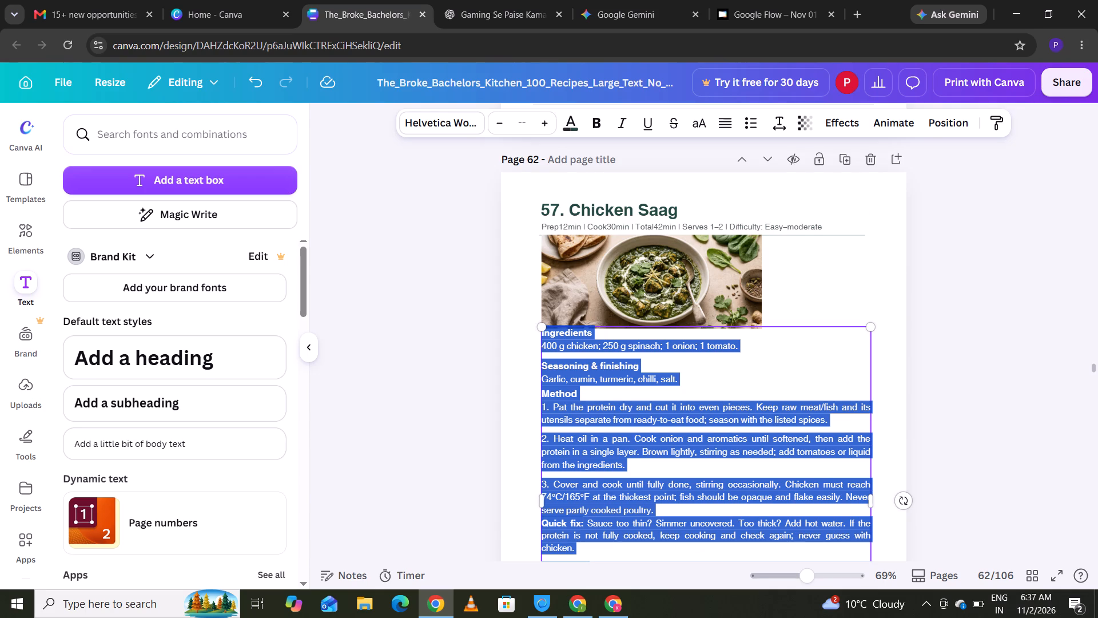
{"action": "left_click", "coordinate": [1091, 371]}
{"action": "key", "text": "Down"}
{"action": "key", "text": "Down"}
{"action": "key", "text": "Down"}
{"action": "key", "text": "Down"}
{"action": "key", "text": "Down"}
{"action": "key", "text": "Down"}
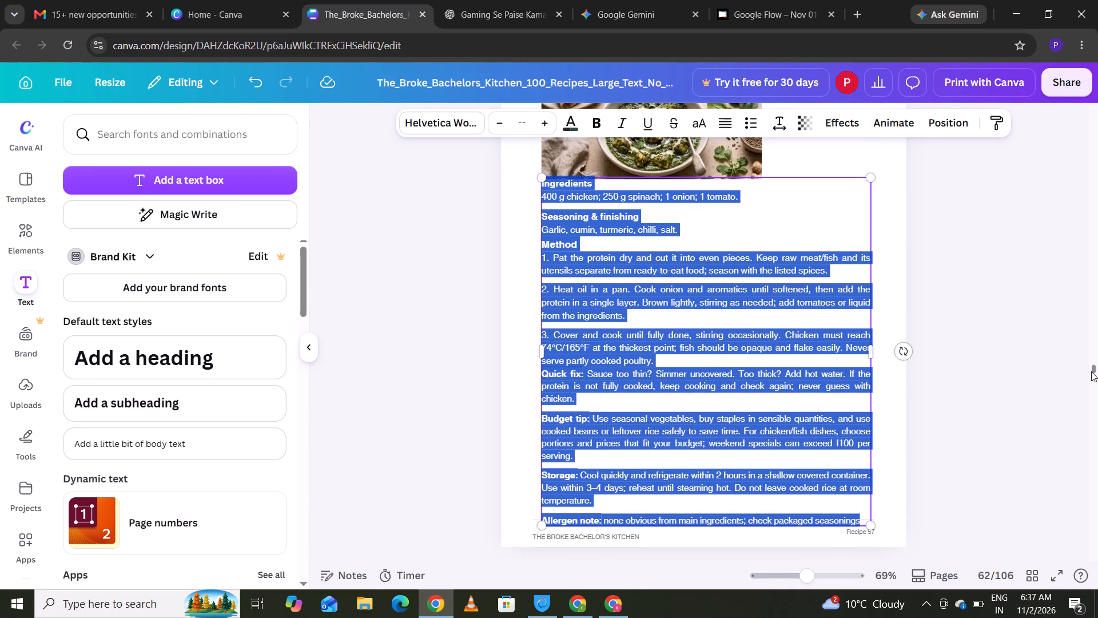
{"action": "key", "text": "Down"}
{"action": "key", "text": "Down"}
{"action": "key", "text": "Down"}
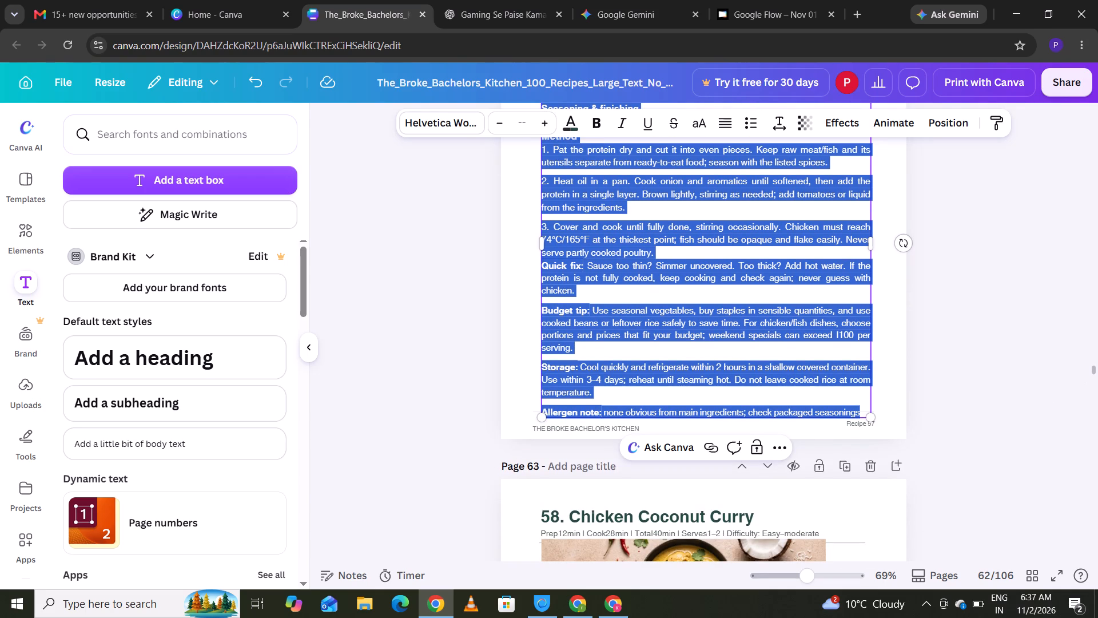
{"action": "left_click", "coordinate": [593, 306]}
{"action": "left_click_drag", "start_coordinate": [593, 306], "coordinate": [673, 344]}
{"action": "right_click", "coordinate": [673, 330]}
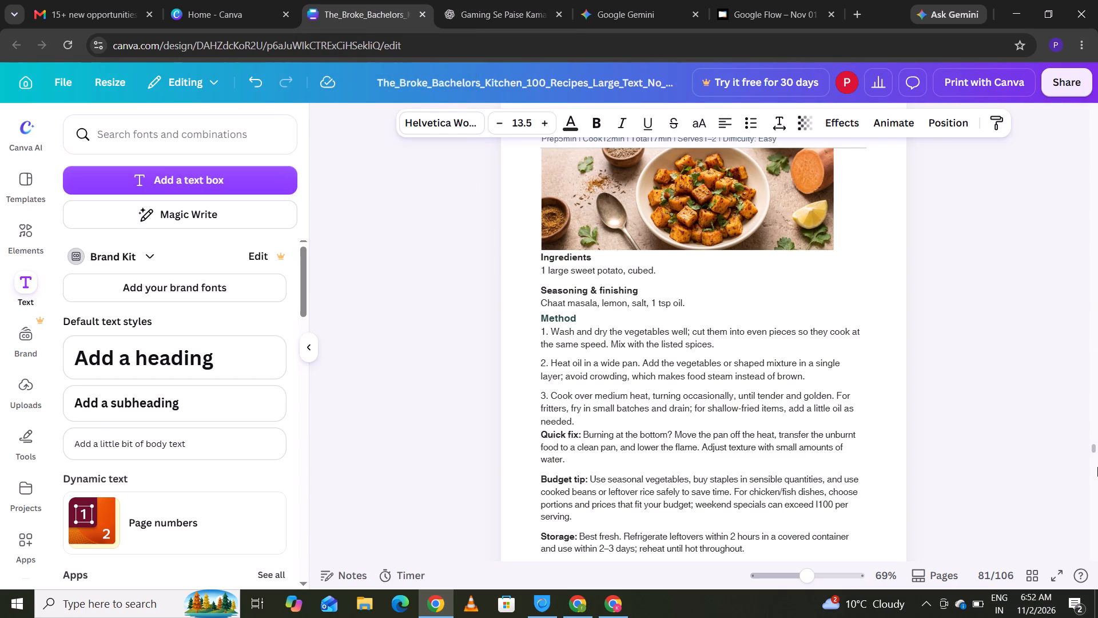
{"action": "left_click", "coordinate": [1092, 449]}
{"action": "key", "text": "Up"}
{"action": "key", "text": "Up"}
{"action": "key", "text": "Up"}
{"action": "key", "text": "Down"}
{"action": "key", "text": "Down"}
{"action": "key", "text": "Down"}
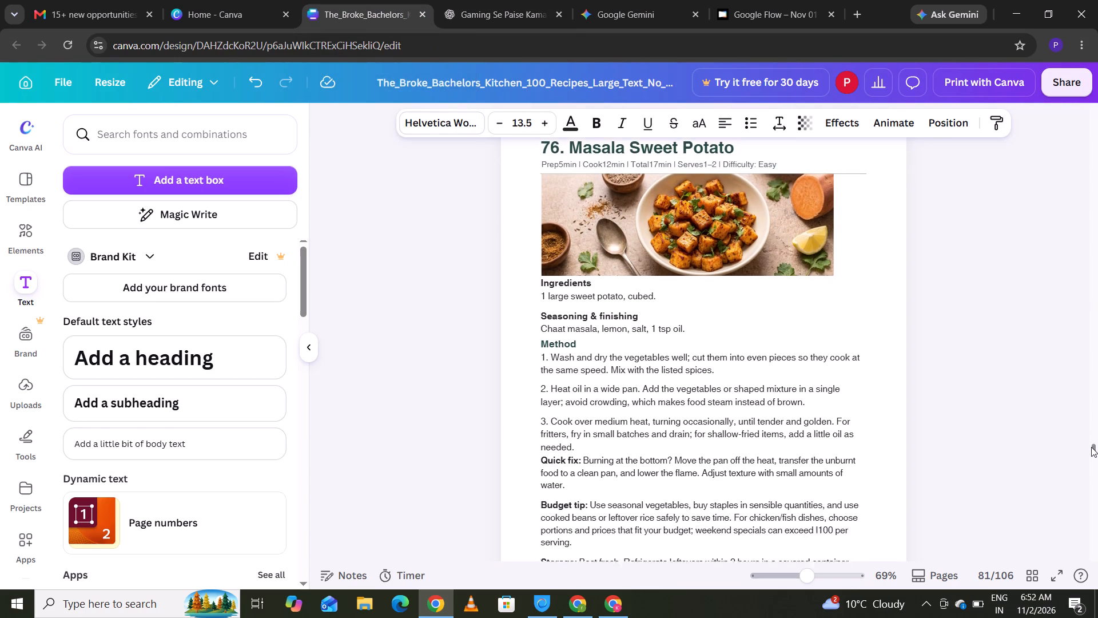
{"action": "key", "text": "Down"}
{"action": "key", "text": "Down"}
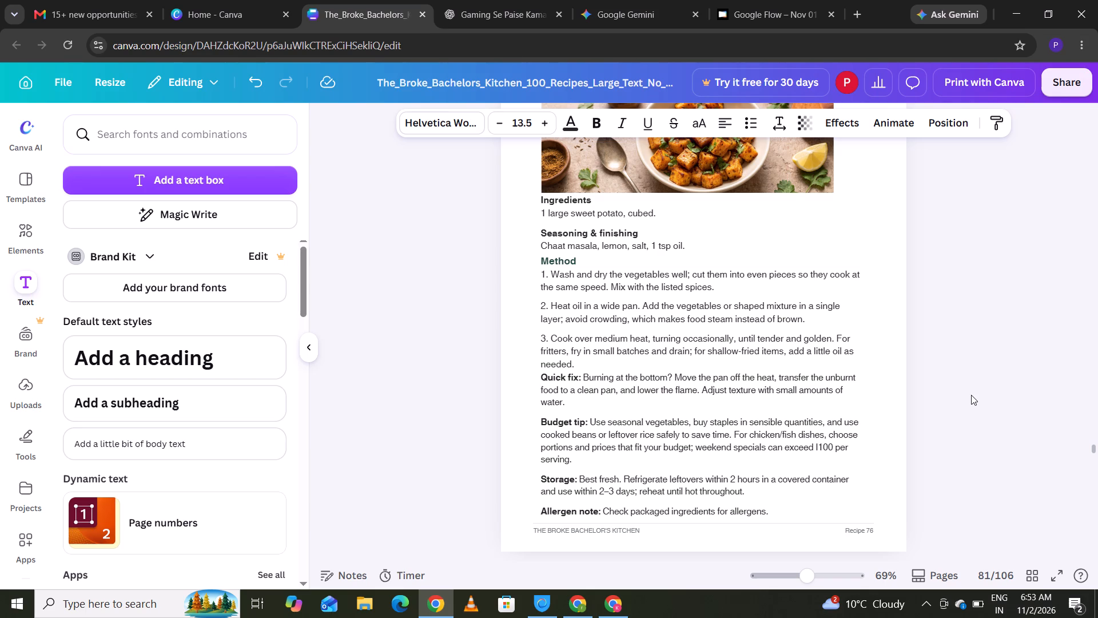
{"action": "right_click", "coordinate": [1024, 16]}
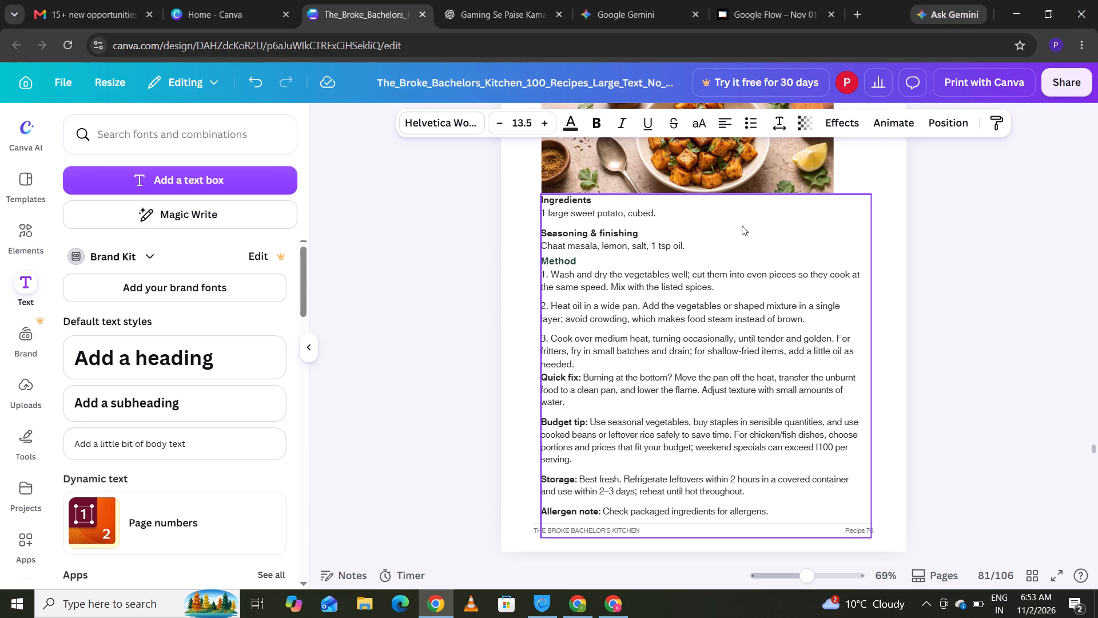
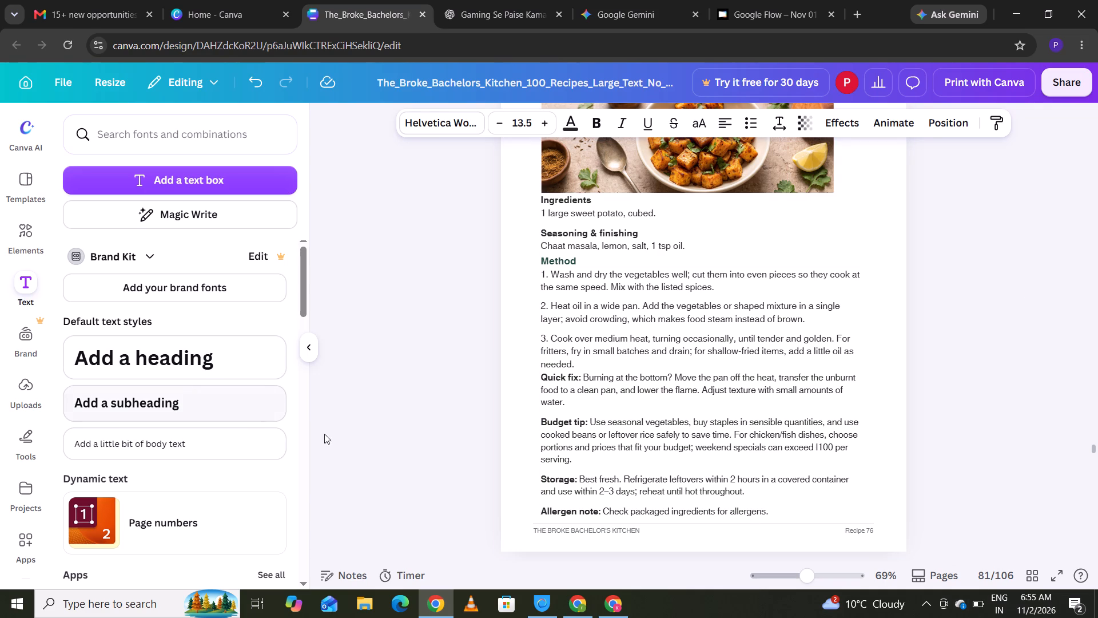
Cut the paragraph after the "Budget tip:" label in the Recipe 76 text box, keeping the label itself.
{"action": "left_click", "coordinate": [590, 417]}
{"action": "left_click", "coordinate": [590, 419]}
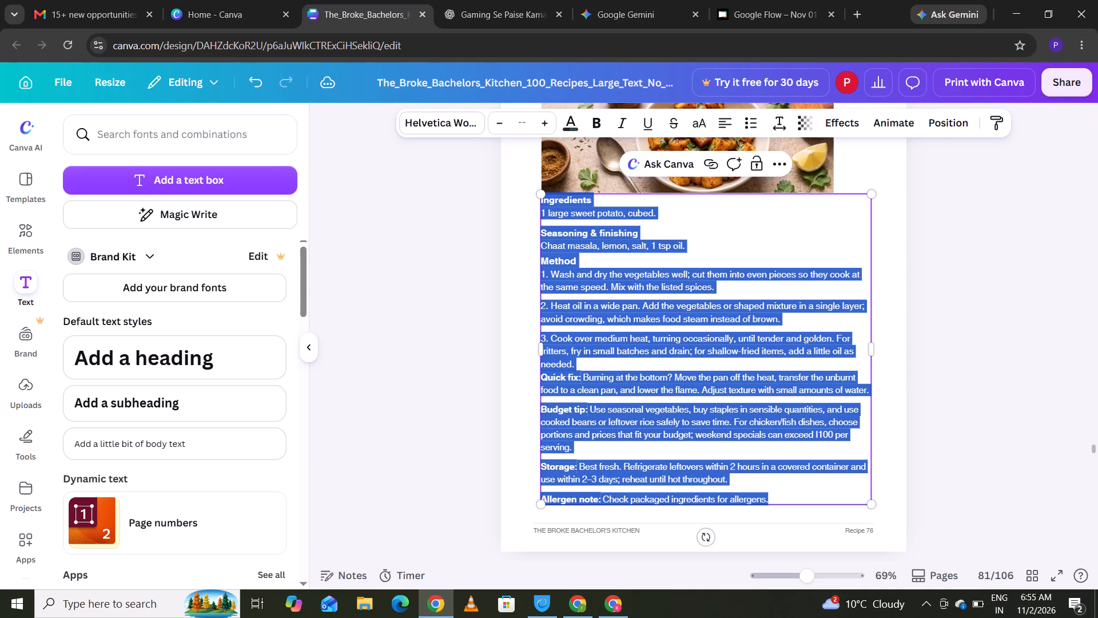
{"action": "left_click", "coordinate": [590, 419]}
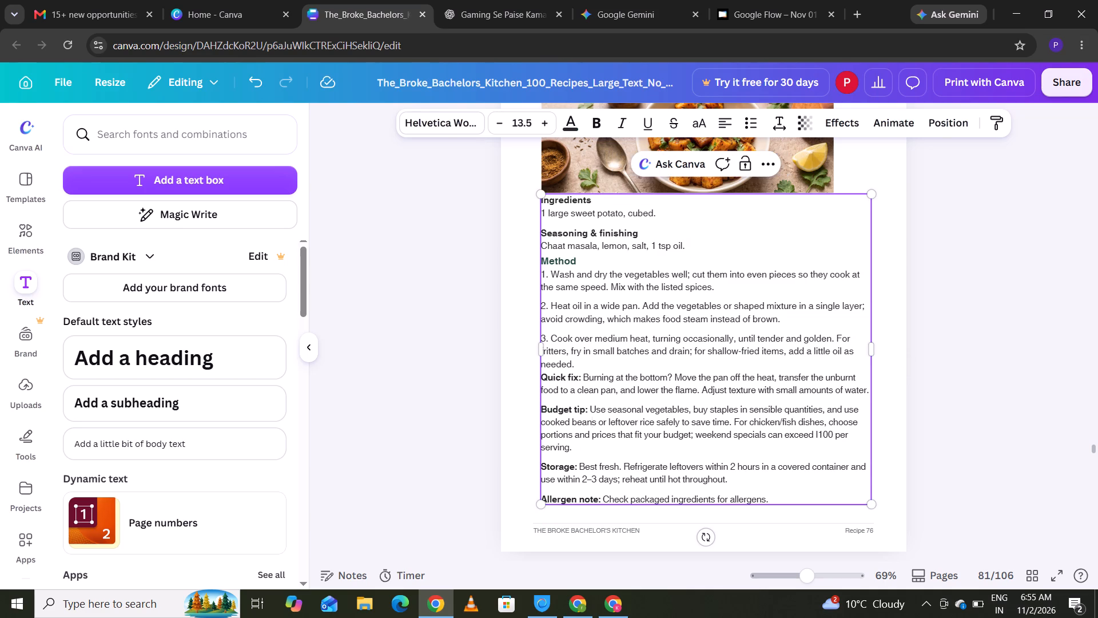
{"action": "left_click", "coordinate": [590, 411]}
{"action": "left_click_drag", "start_coordinate": [592, 408], "coordinate": [719, 450]}
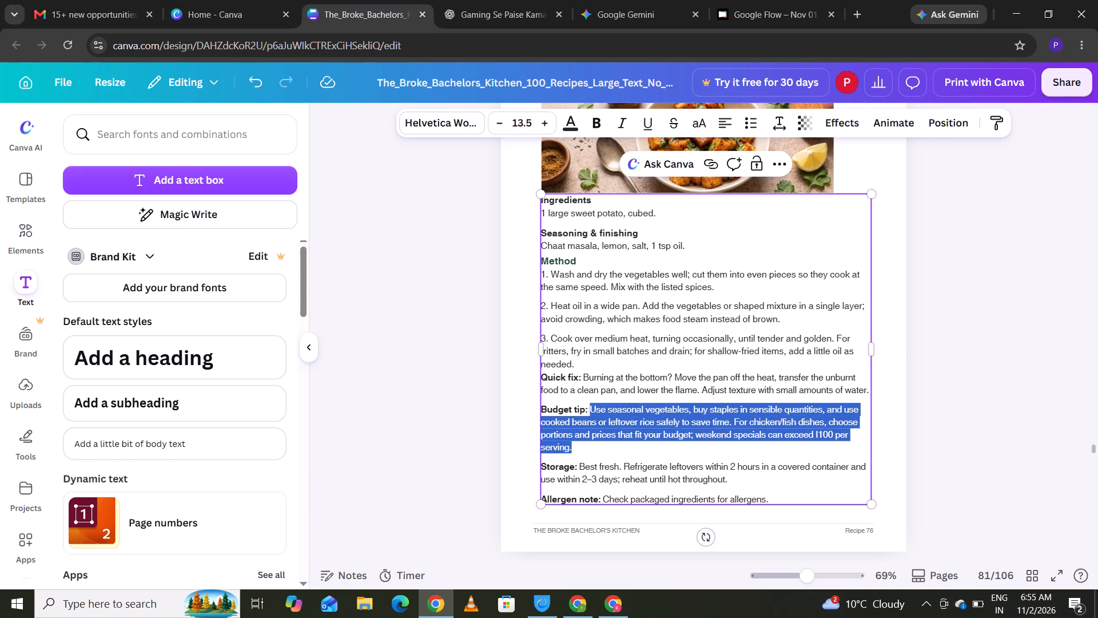
{"action": "right_click", "coordinate": [733, 429]}
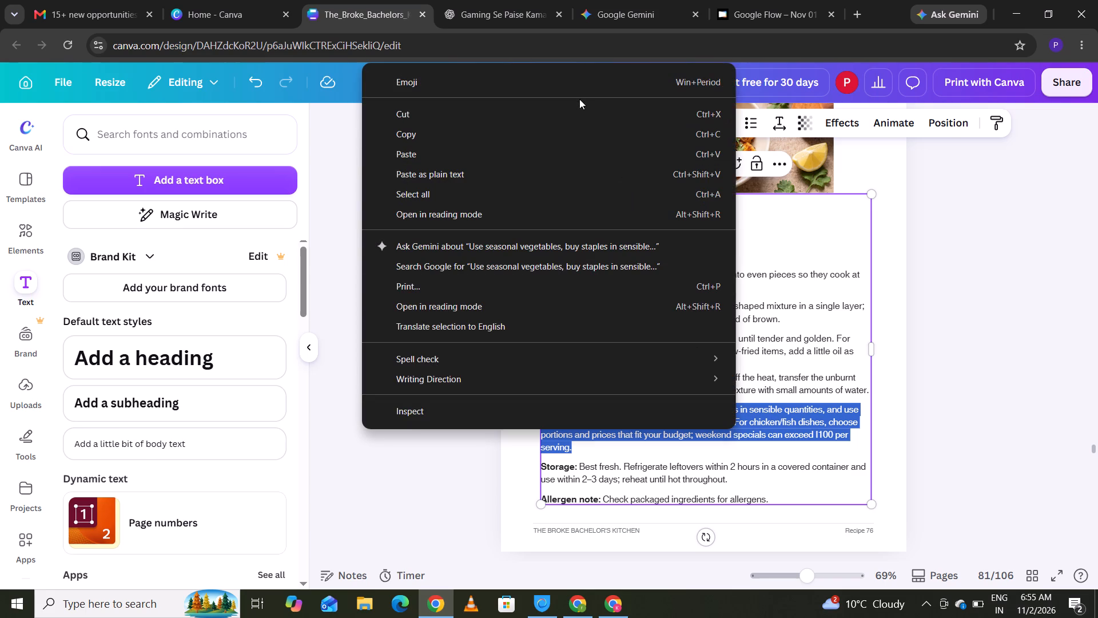
{"action": "left_click", "coordinate": [576, 121]}
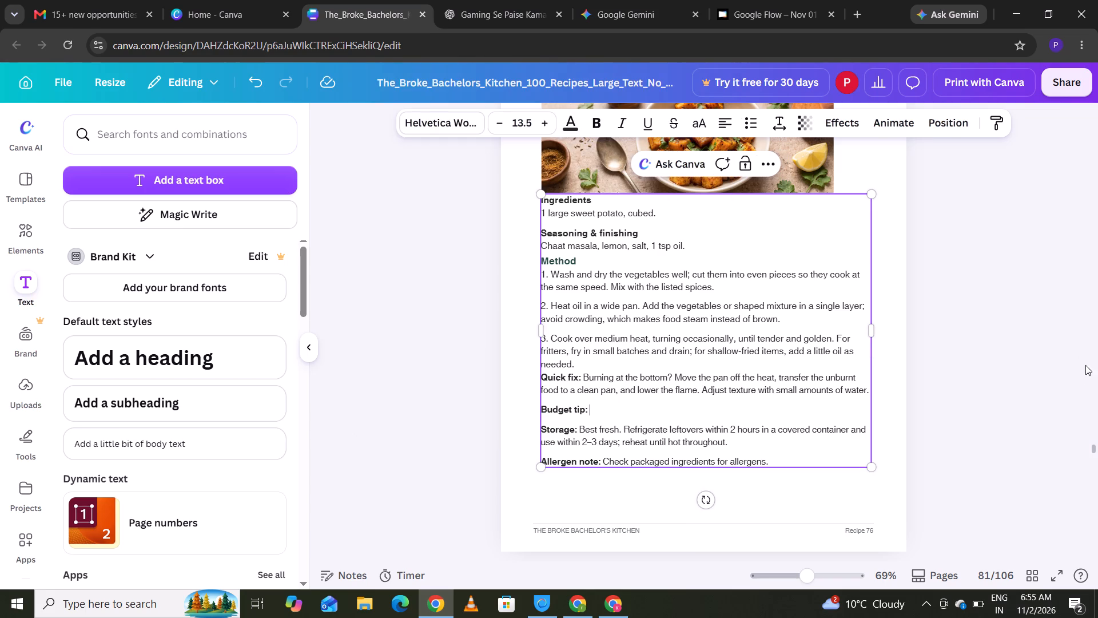
{"action": "left_click", "coordinate": [1015, 330]}
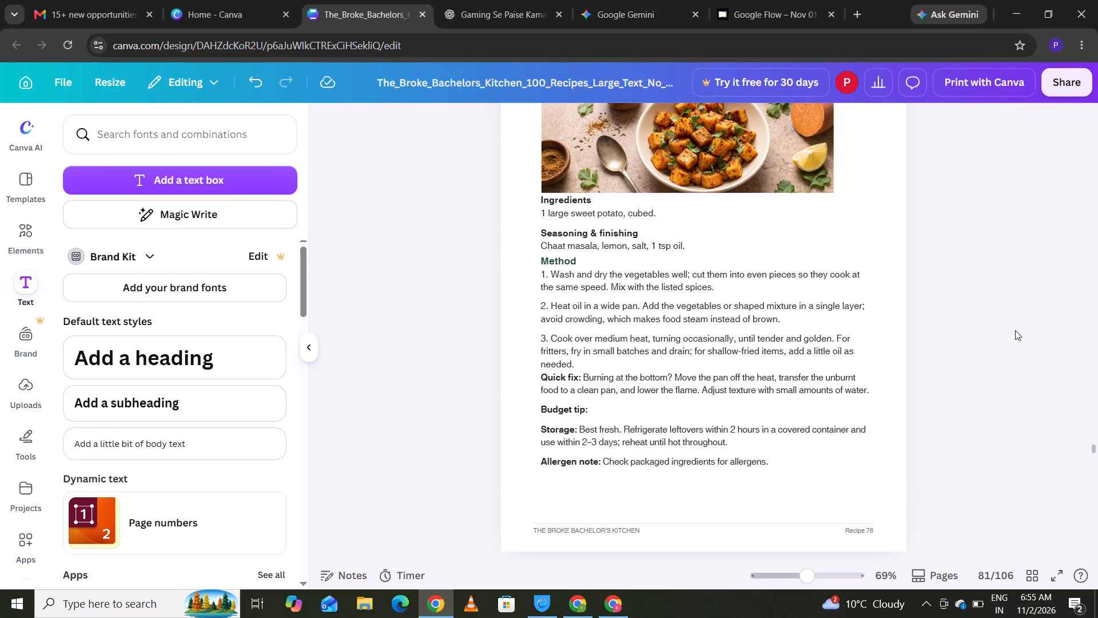
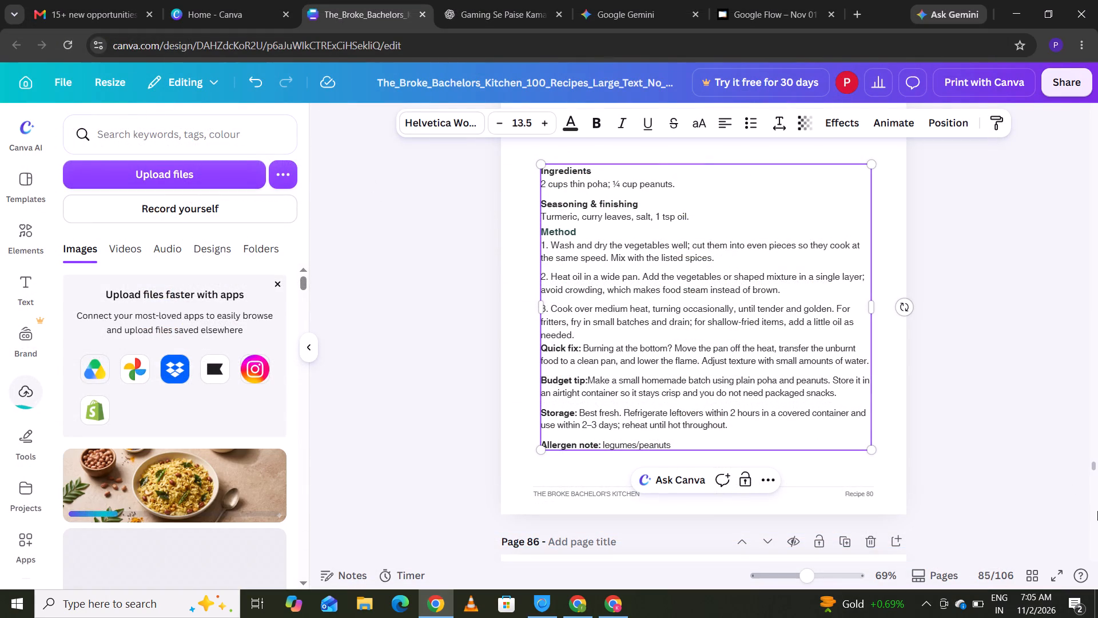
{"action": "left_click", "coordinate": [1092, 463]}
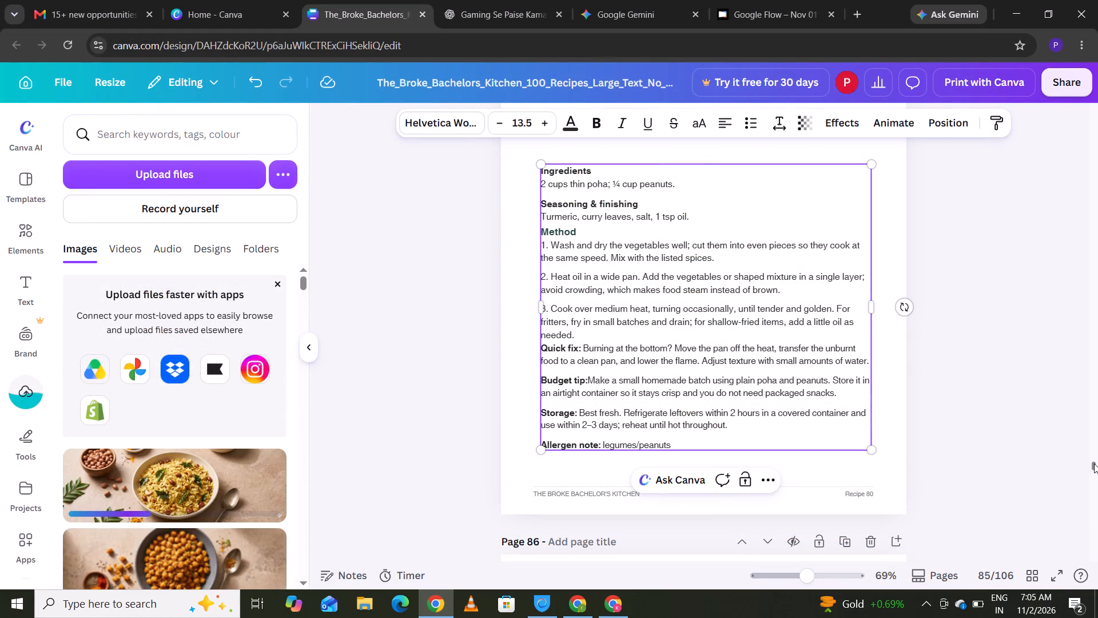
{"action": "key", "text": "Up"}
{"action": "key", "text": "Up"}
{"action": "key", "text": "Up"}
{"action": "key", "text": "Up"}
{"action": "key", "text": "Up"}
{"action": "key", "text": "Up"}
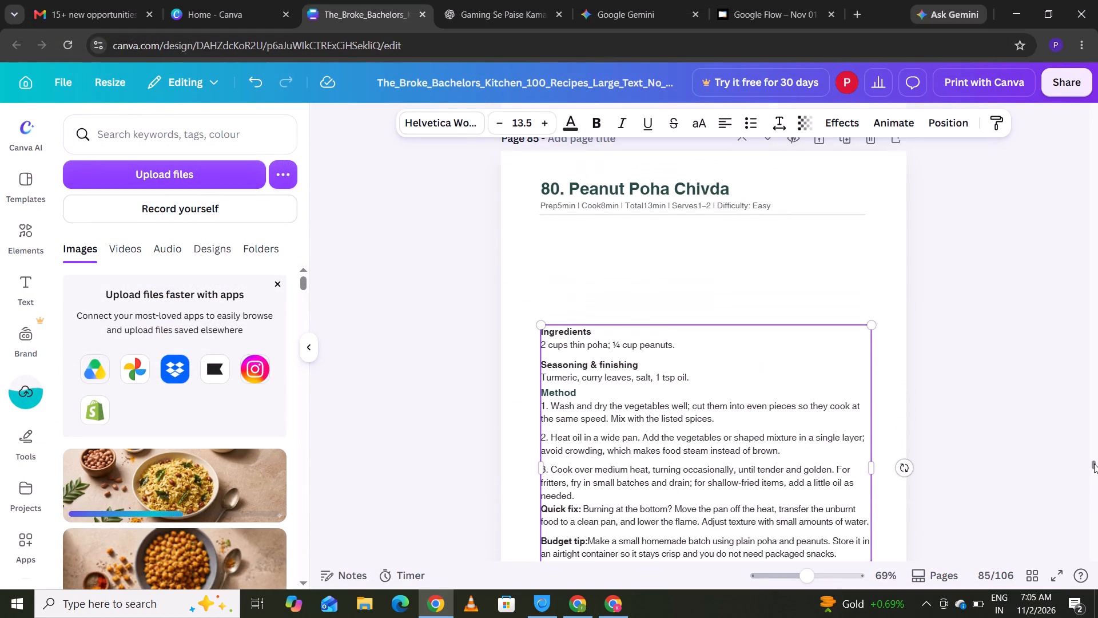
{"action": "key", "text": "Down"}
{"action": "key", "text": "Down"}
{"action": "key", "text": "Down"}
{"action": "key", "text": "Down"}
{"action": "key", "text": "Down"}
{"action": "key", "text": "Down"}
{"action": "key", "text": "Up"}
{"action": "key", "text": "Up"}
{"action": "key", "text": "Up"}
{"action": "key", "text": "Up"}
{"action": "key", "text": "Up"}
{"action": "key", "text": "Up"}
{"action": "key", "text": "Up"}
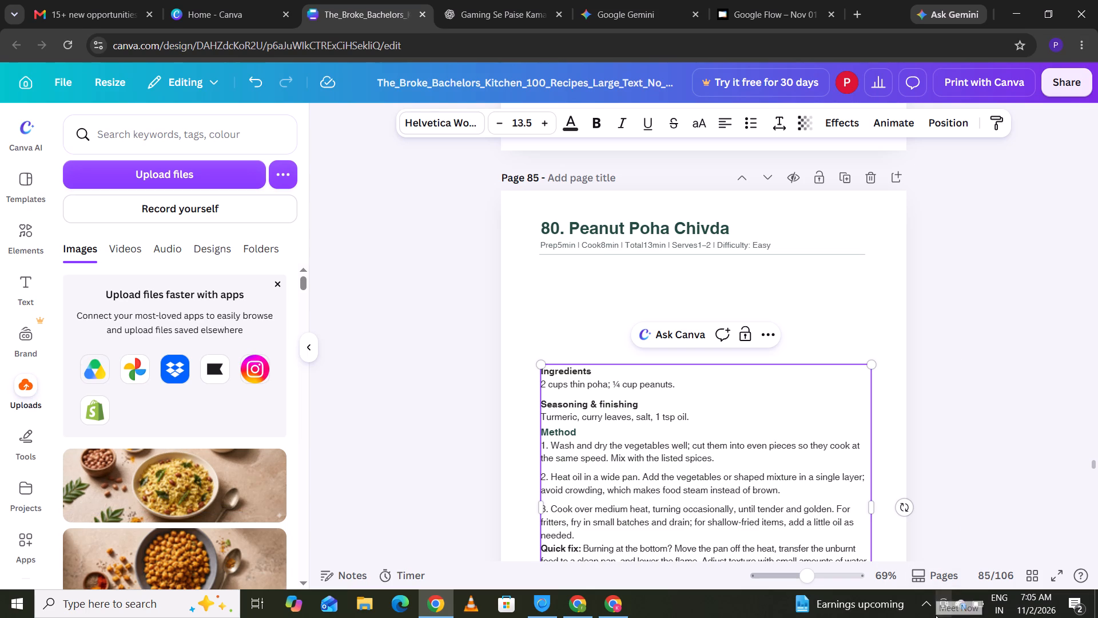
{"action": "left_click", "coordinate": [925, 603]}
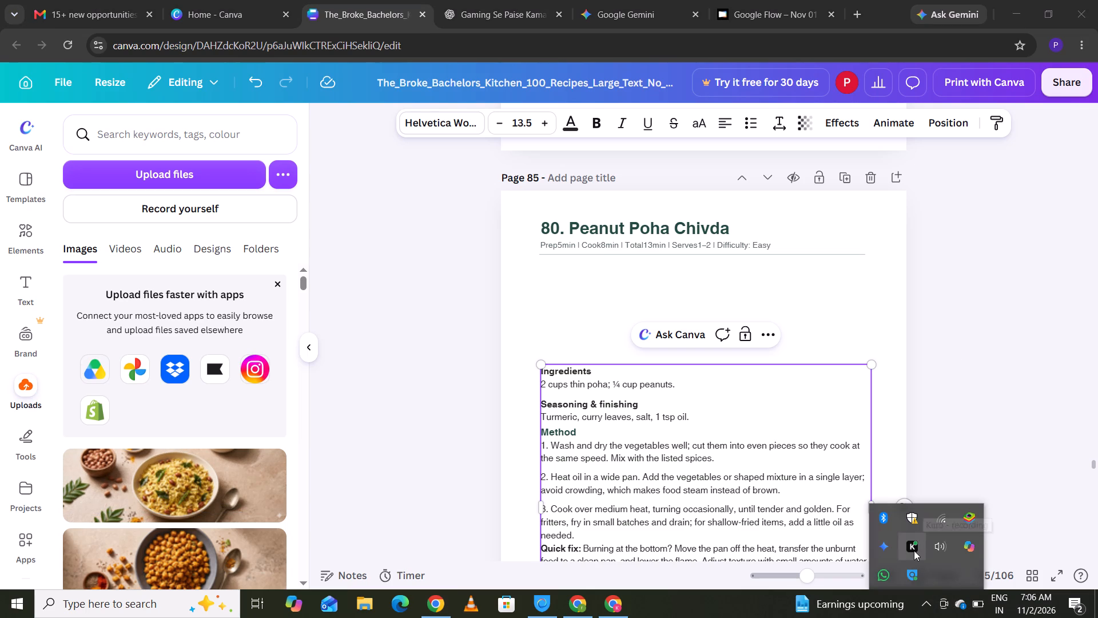
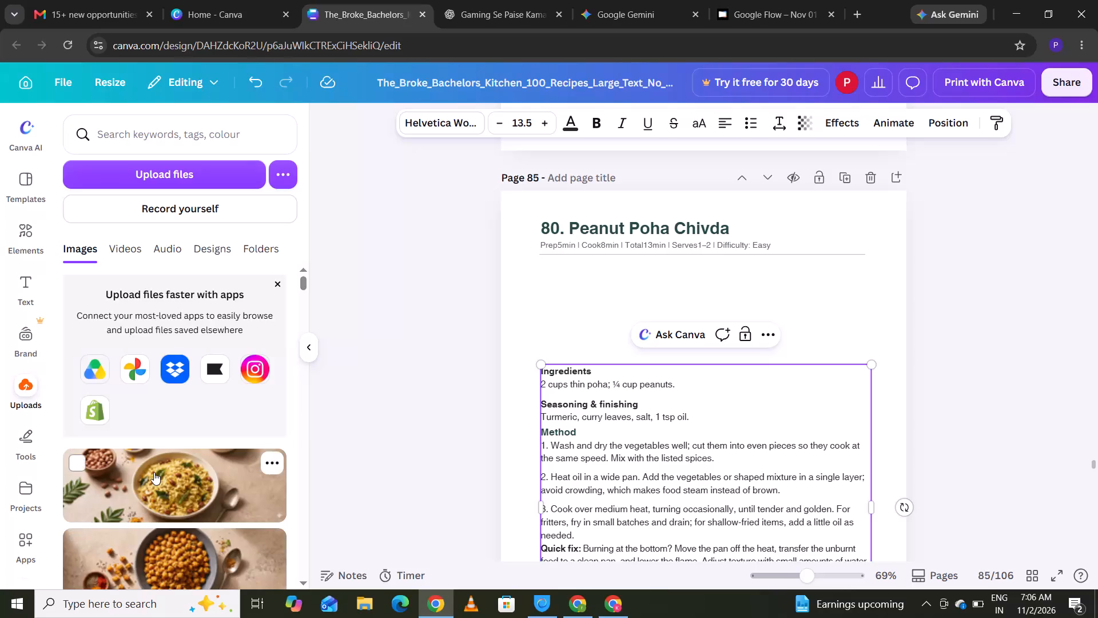
Place the uploaded poha chivda image below the header on page 85 and resize it to about 6.3 by 2.2.
{"action": "left_click_drag", "start_coordinate": [154, 472], "coordinate": [783, 275]}
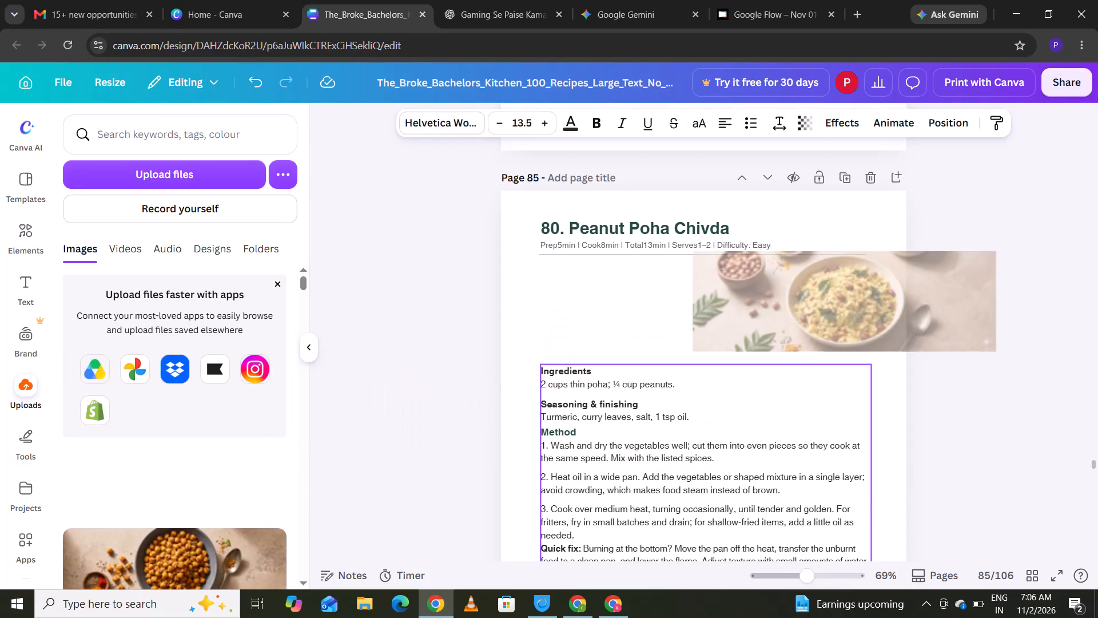
{"action": "left_click_drag", "start_coordinate": [783, 275], "coordinate": [635, 289]}
{"action": "left_click", "coordinate": [635, 289]}
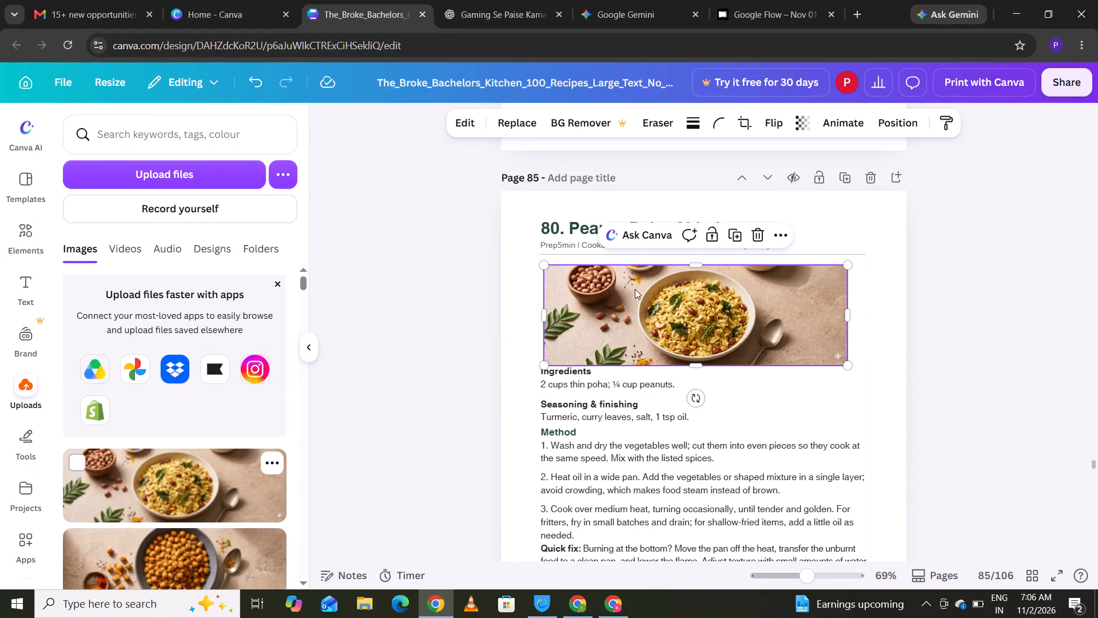
{"action": "left_click", "coordinate": [702, 293]}
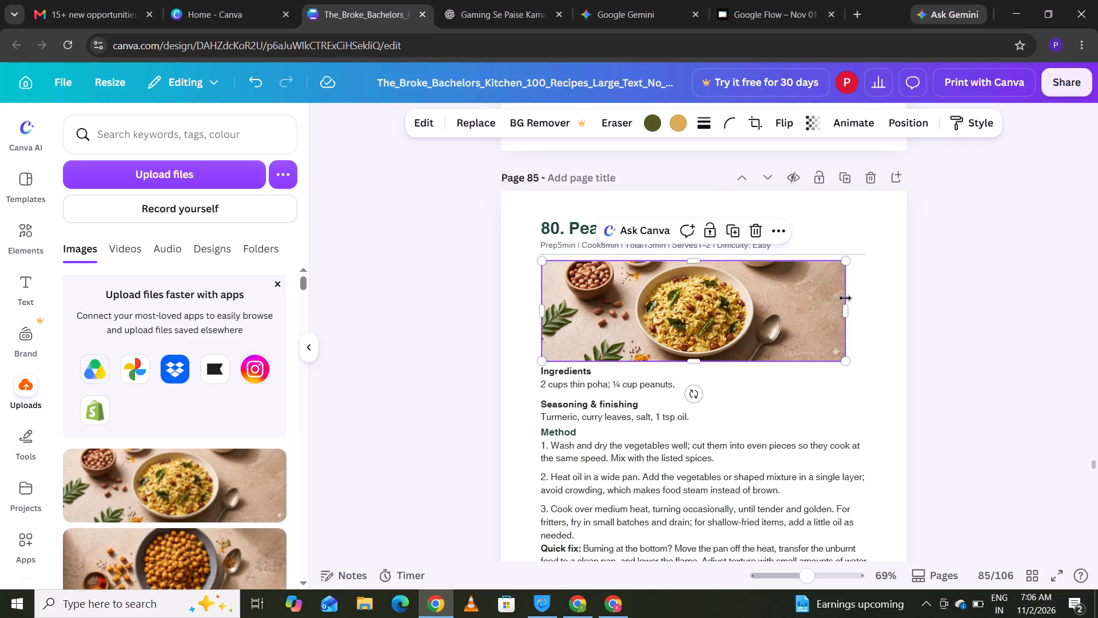
{"action": "left_click_drag", "start_coordinate": [846, 304], "coordinate": [823, 318]}
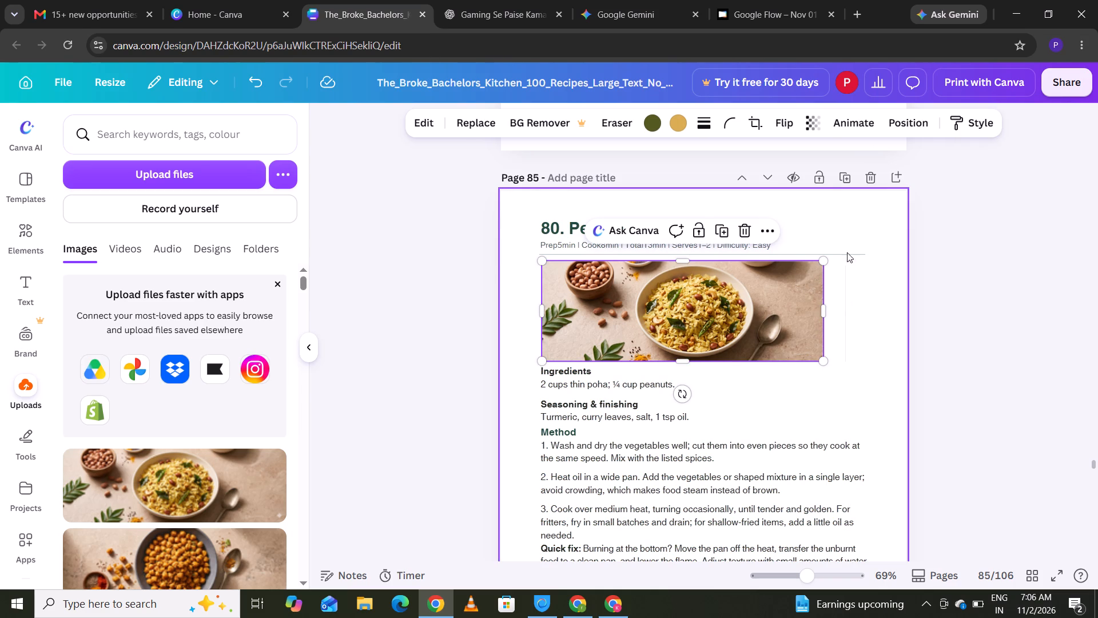
{"action": "left_click_drag", "start_coordinate": [823, 263], "coordinate": [824, 260]}
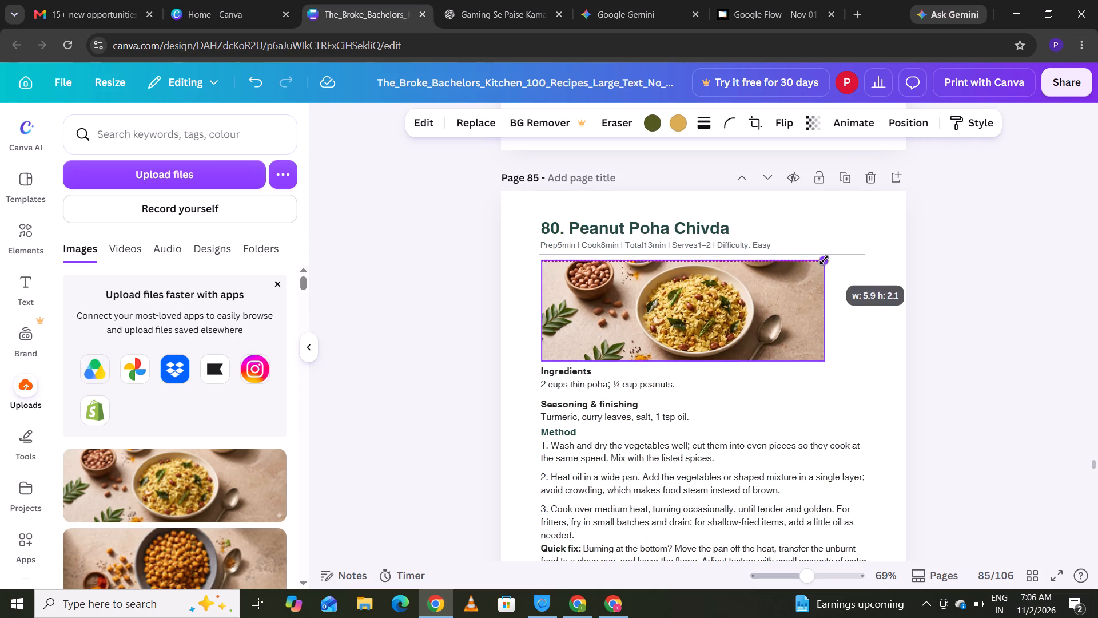
{"action": "left_click_drag", "start_coordinate": [824, 260], "coordinate": [841, 261]}
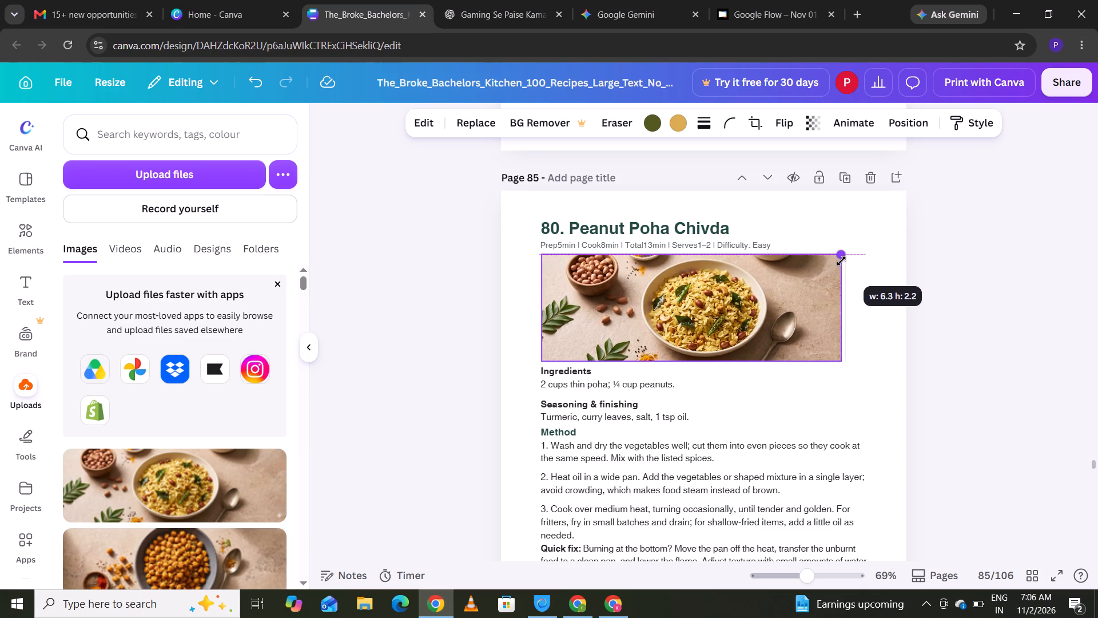
{"action": "left_click_drag", "start_coordinate": [841, 261], "coordinate": [843, 263]}
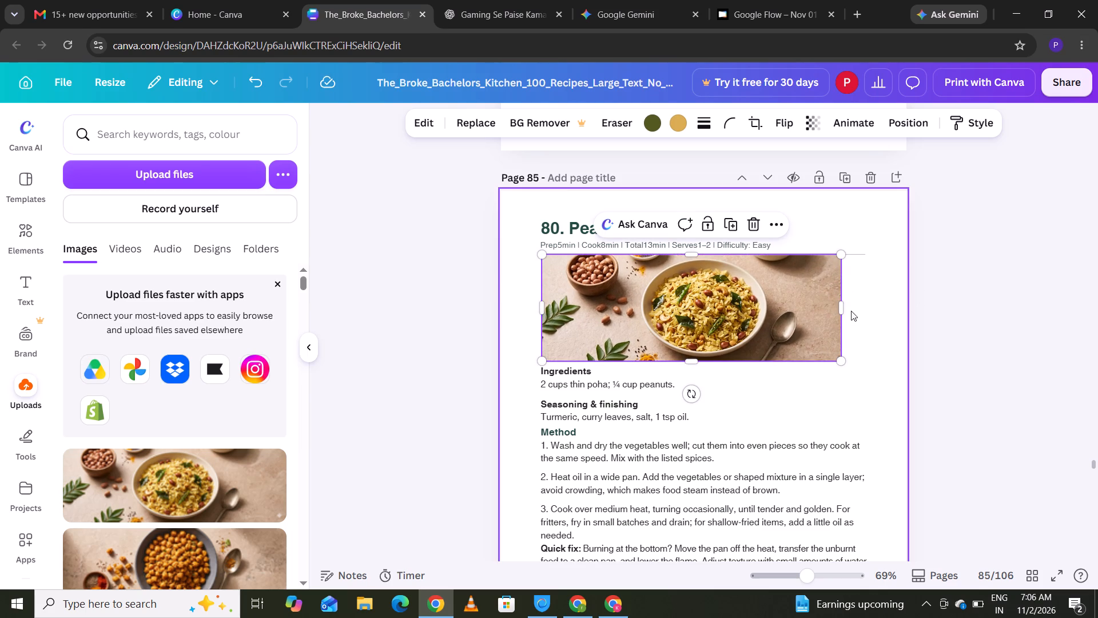
{"action": "left_click", "coordinate": [1008, 335]}
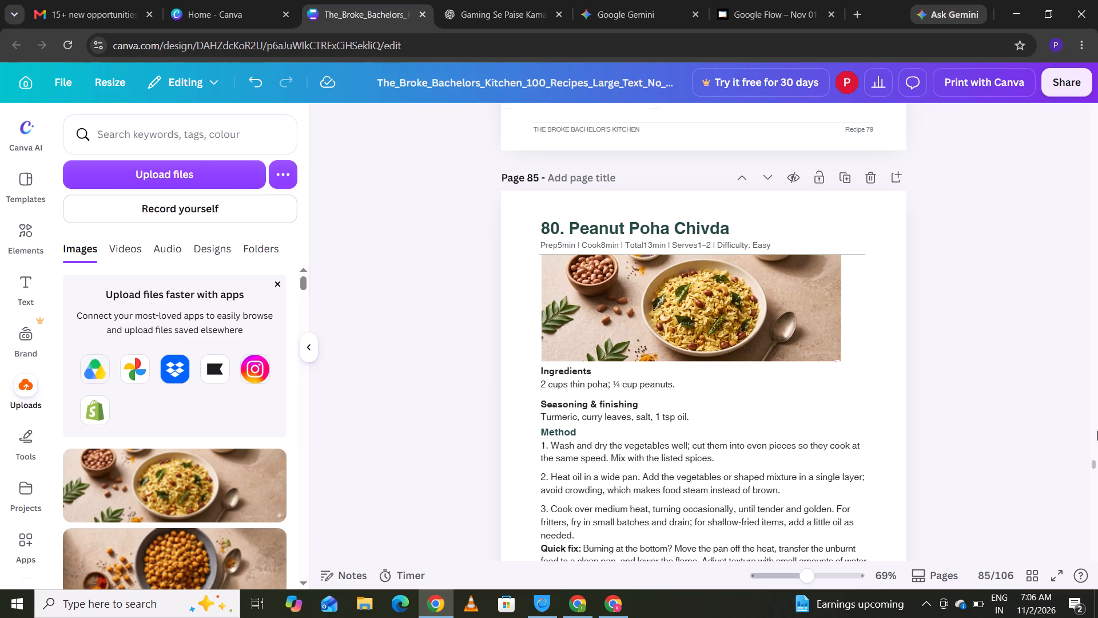
Delete the blank image from the "81. Quick Tomato Soup" page.
{"action": "left_click", "coordinate": [1096, 462]}
{"action": "key", "text": "Down"}
{"action": "key", "text": "Down"}
{"action": "key", "text": "Down"}
{"action": "key", "text": "Down"}
{"action": "key", "text": "Down"}
{"action": "key", "text": "Down"}
{"action": "key", "text": "Down"}
{"action": "key", "text": "Down"}
{"action": "key", "text": "Down"}
{"action": "key", "text": "Down"}
{"action": "key", "text": "Down"}
{"action": "key", "text": "Down"}
{"action": "key", "text": "Down"}
{"action": "key", "text": "Down"}
{"action": "key", "text": "Down"}
{"action": "key", "text": "Down"}
{"action": "key", "text": "Down"}
{"action": "key", "text": "Down"}
{"action": "key", "text": "Down"}
{"action": "key", "text": "Down"}
{"action": "key", "text": "Down"}
{"action": "key", "text": "Down"}
{"action": "key", "text": "Down"}
{"action": "key", "text": "Down"}
{"action": "key", "text": "Down"}
{"action": "key", "text": "Down"}
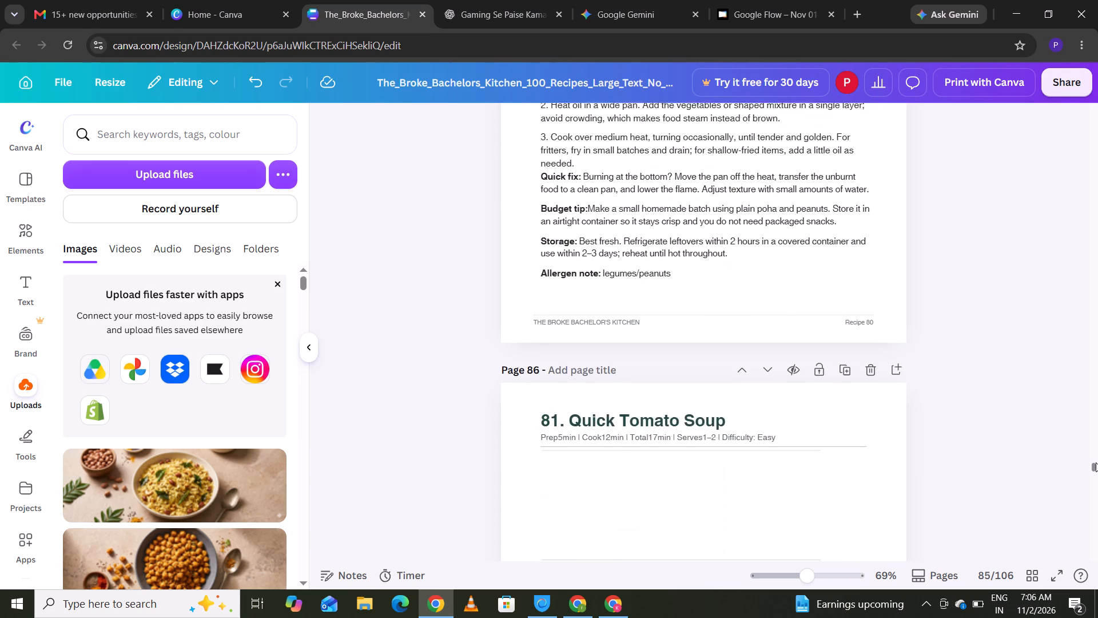
{"action": "key", "text": "Up"}
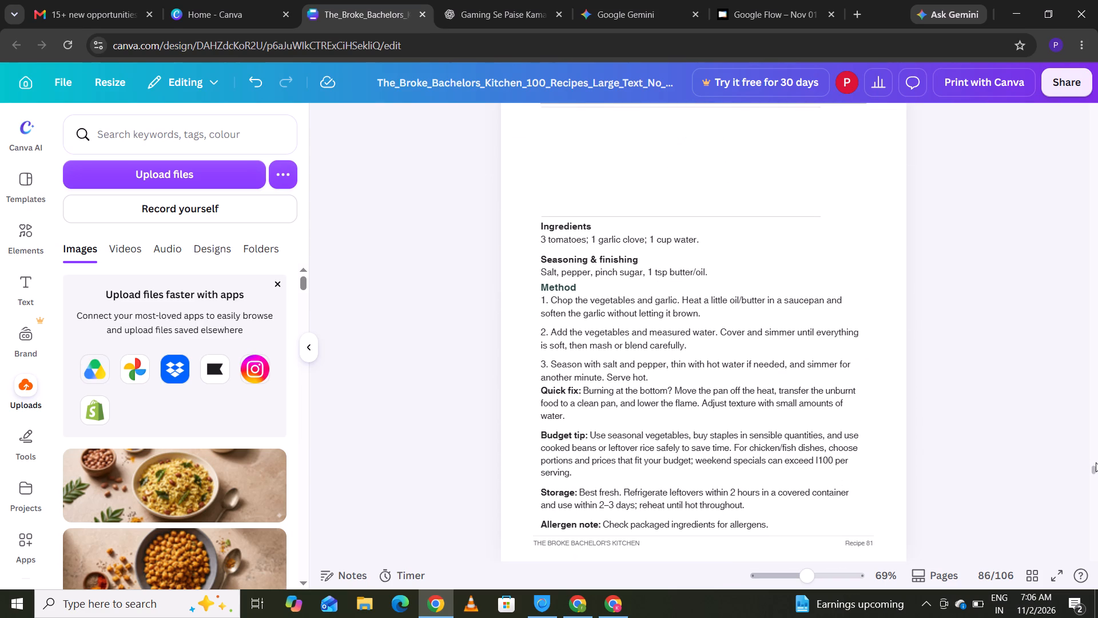
{"action": "key", "text": "Up"}
{"action": "key", "text": "Up"}
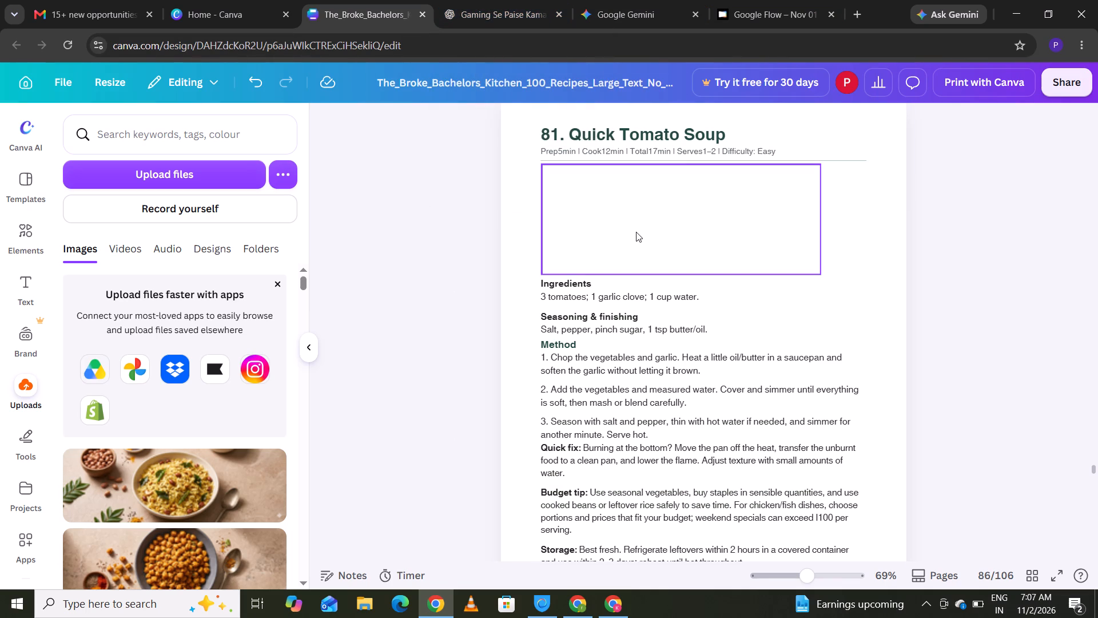
{"action": "left_click", "coordinate": [756, 232]}
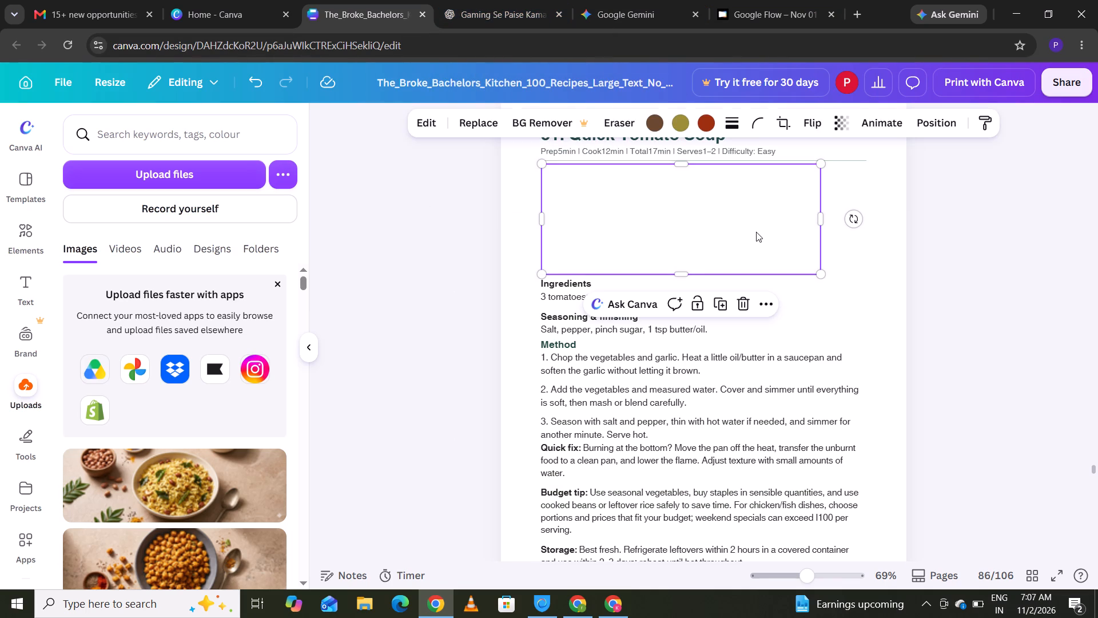
{"action": "right_click", "coordinate": [709, 244]}
{"action": "left_click", "coordinate": [669, 236]}
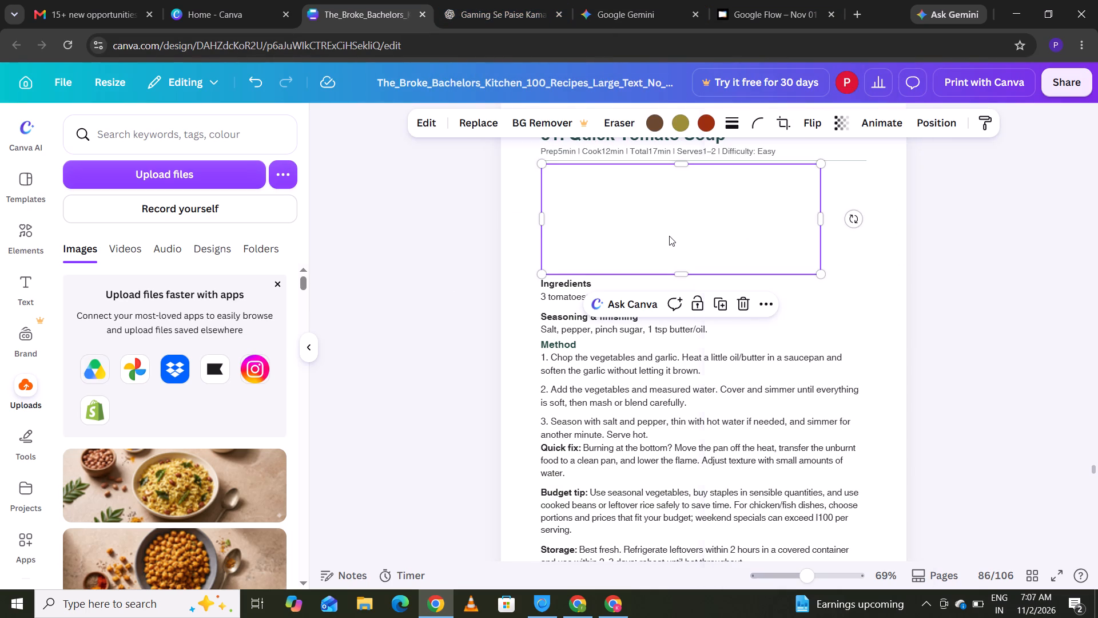
{"action": "left_click", "coordinate": [747, 302]}
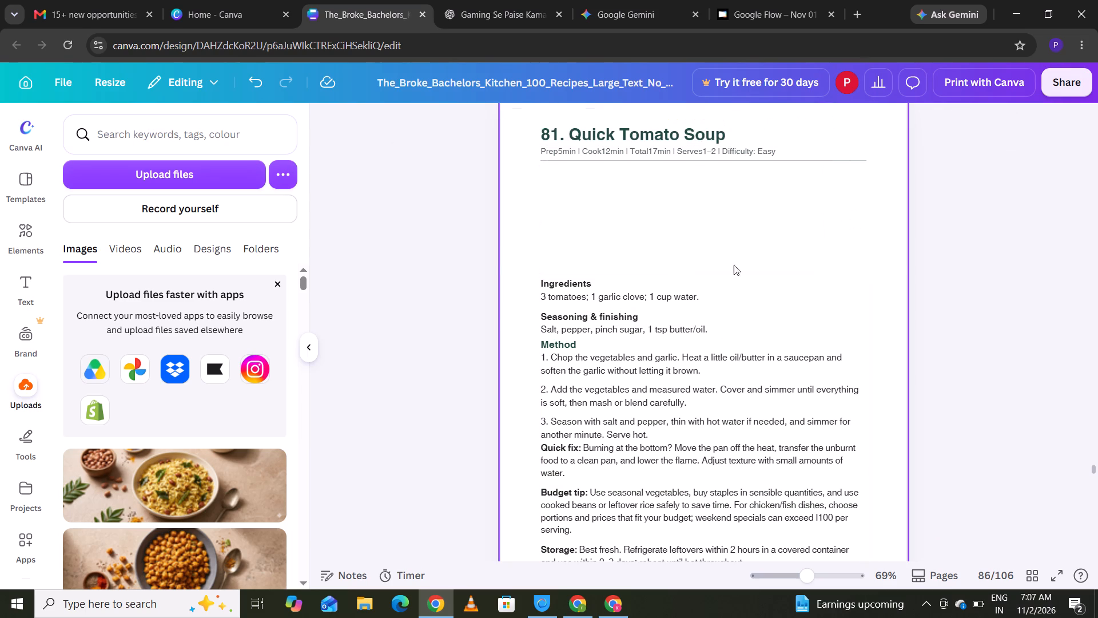
{"action": "left_click", "coordinate": [567, 612]}
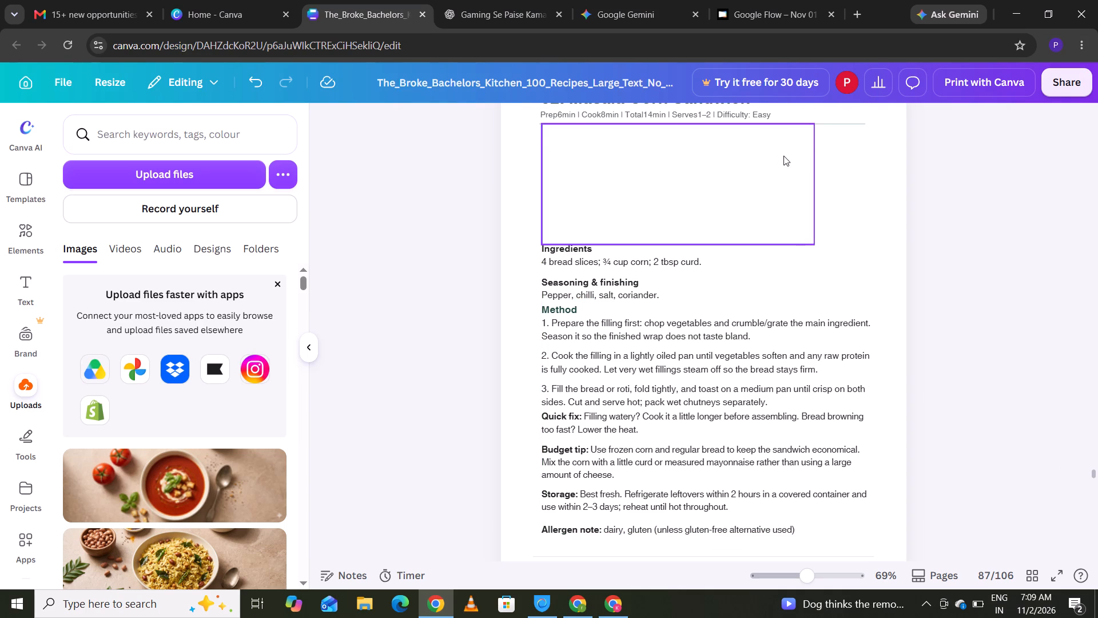
Delete the blank image above Ingredients on the Masala Corn Sandwich page.
{"action": "left_click", "coordinate": [783, 156]}
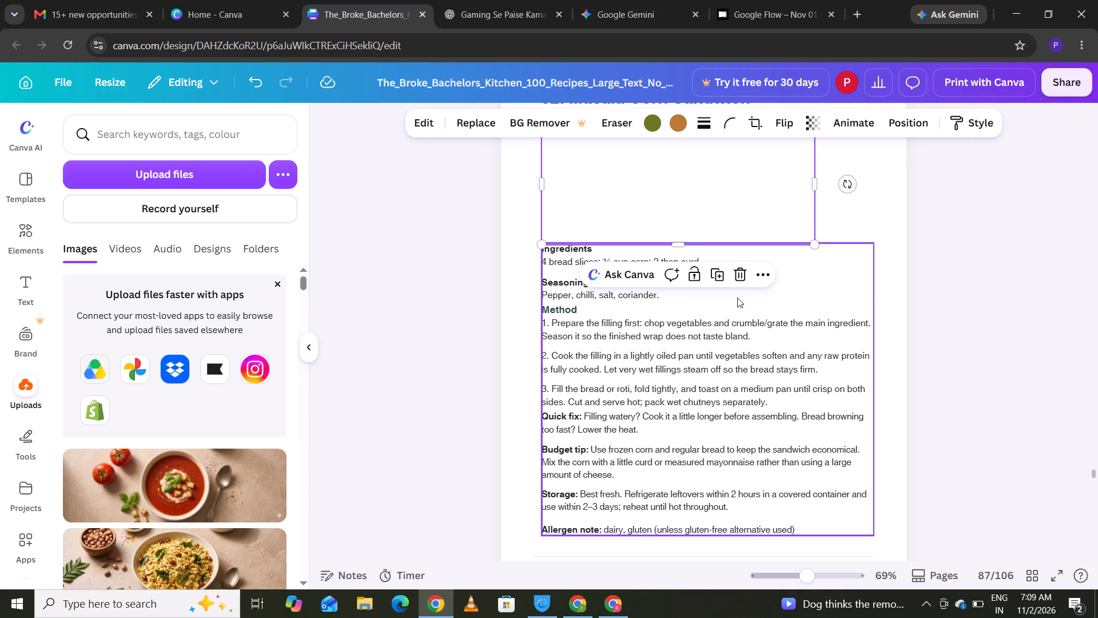
{"action": "left_click", "coordinate": [742, 272]}
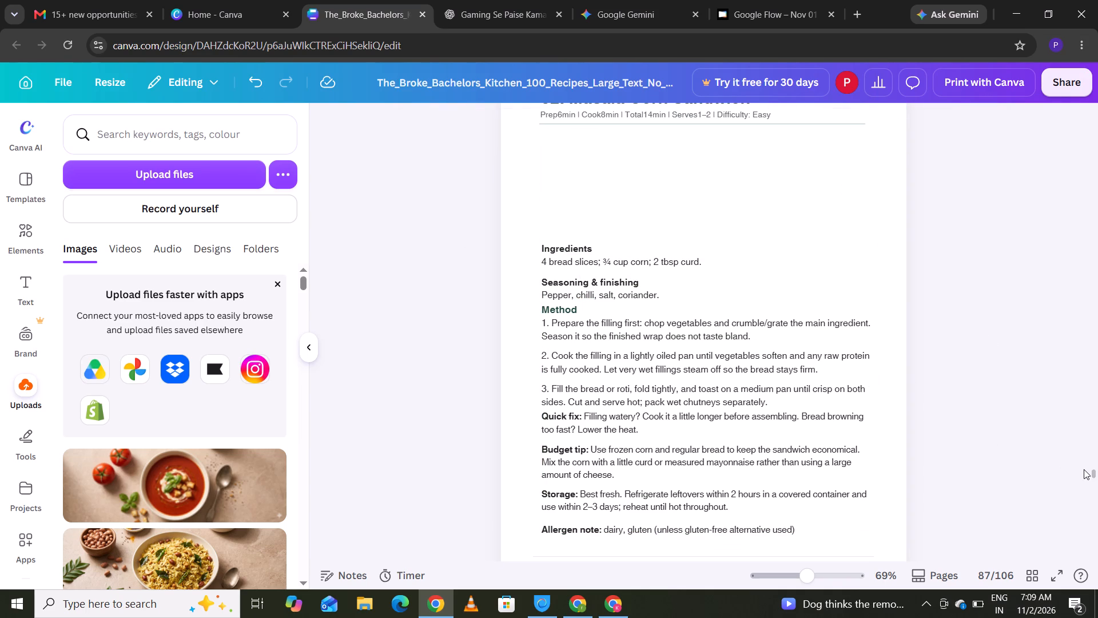
Upload the sandwich picture Gemini_Generated_Image_hpmasahpmasahpma from the Downloads folder to the Canva uploads.
{"action": "left_click", "coordinate": [1092, 471]}
{"action": "key", "text": "Up"}
{"action": "key", "text": "Up"}
{"action": "key", "text": "Up"}
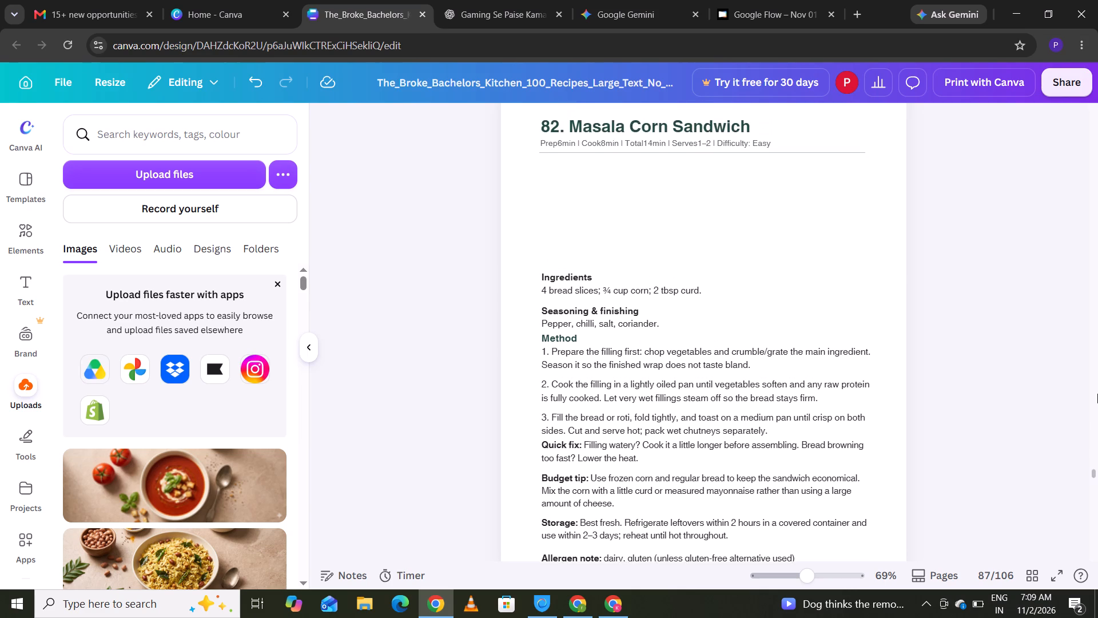
{"action": "key", "text": "Up"}
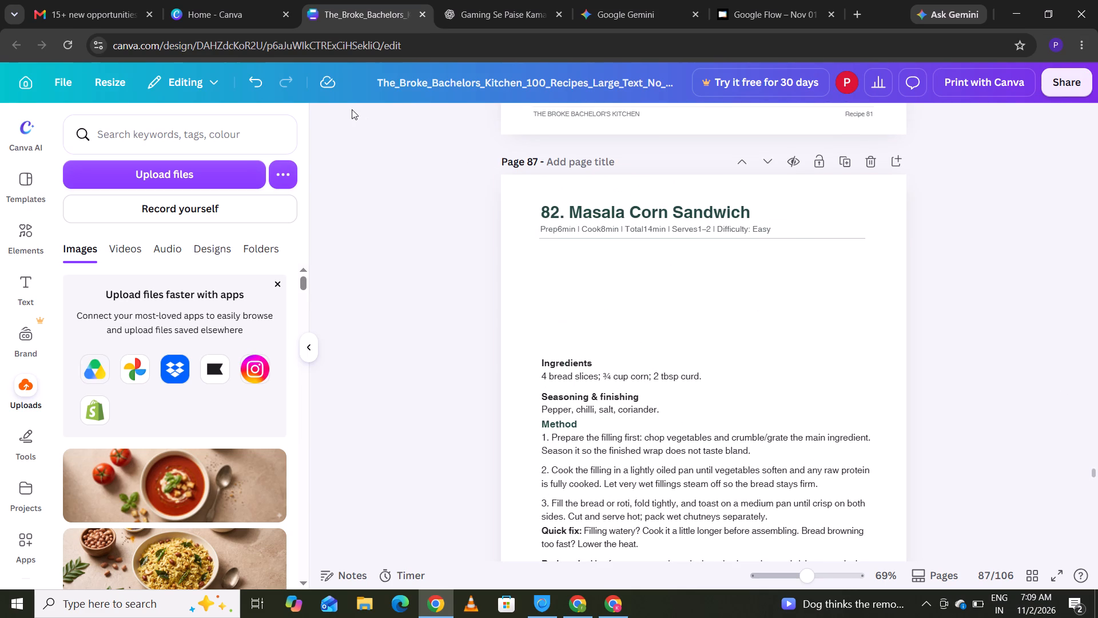
{"action": "left_click", "coordinate": [143, 168]}
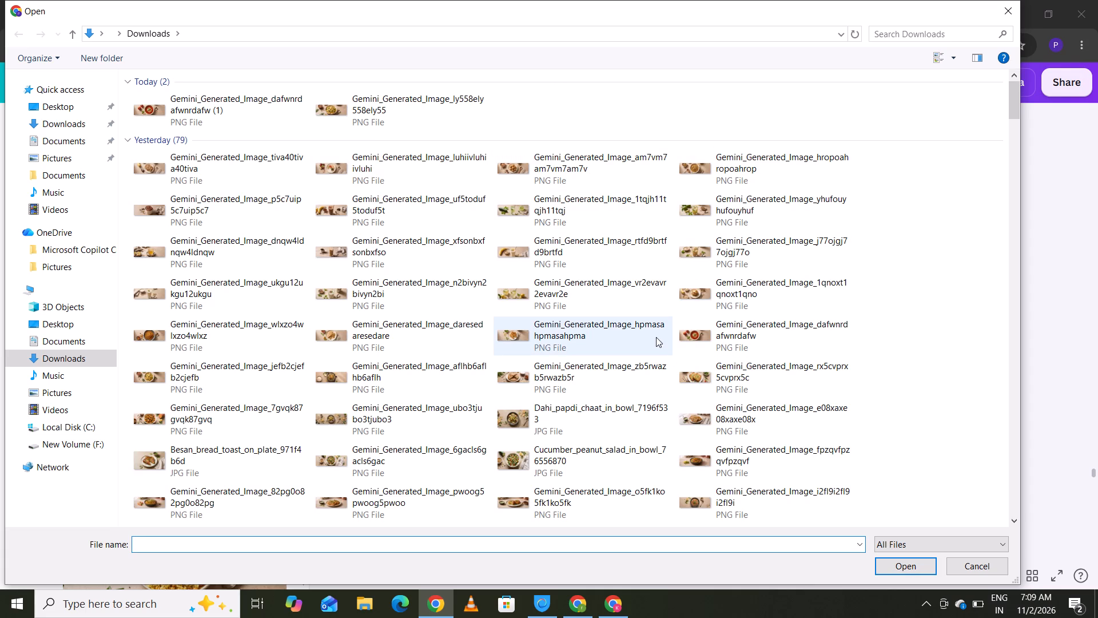
{"action": "double_click", "coordinate": [581, 336]}
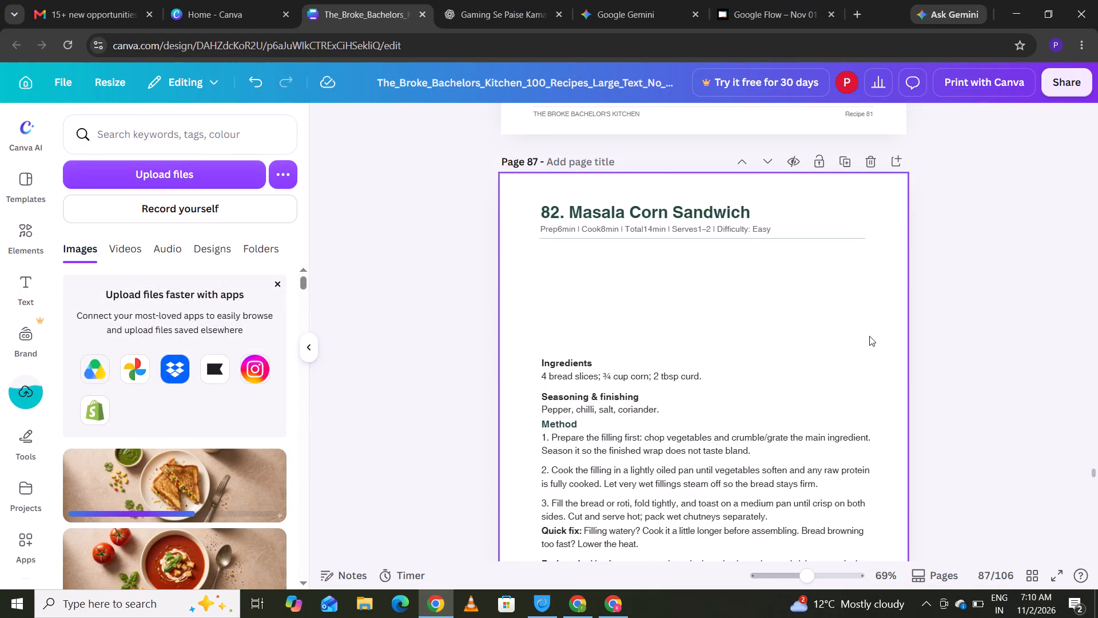
Place the uploaded sandwich image in the blank space above Ingredients on page 87, near the text's left edge.
{"action": "left_click", "coordinate": [1090, 472]}
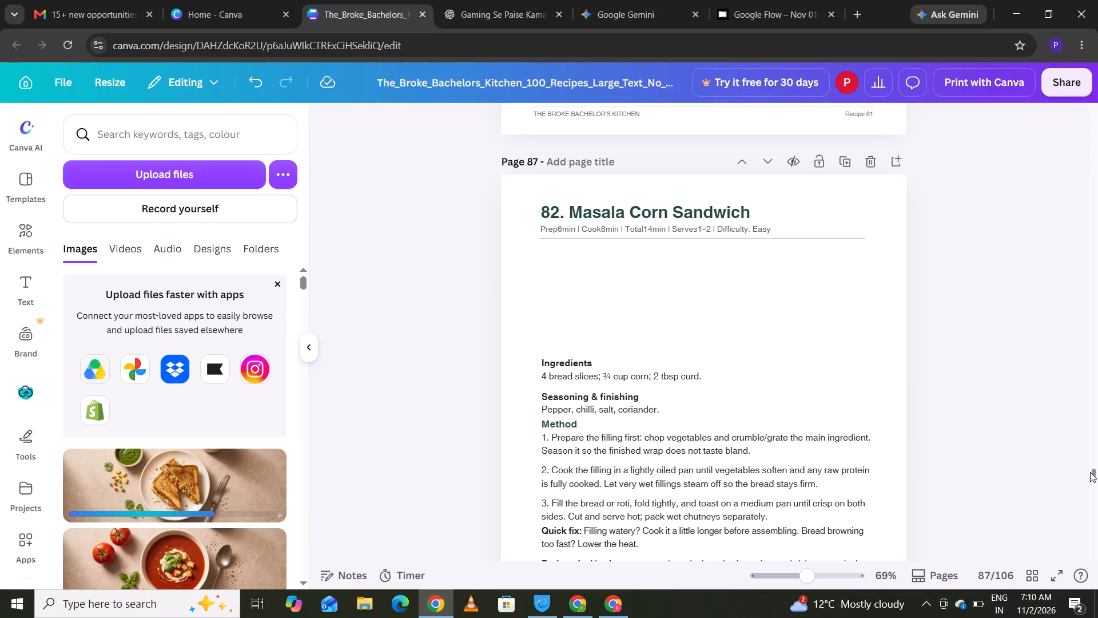
{"action": "key", "text": "Down"}
{"action": "key", "text": "Down"}
{"action": "key", "text": "Down"}
{"action": "key", "text": "Down"}
{"action": "key", "text": "Down"}
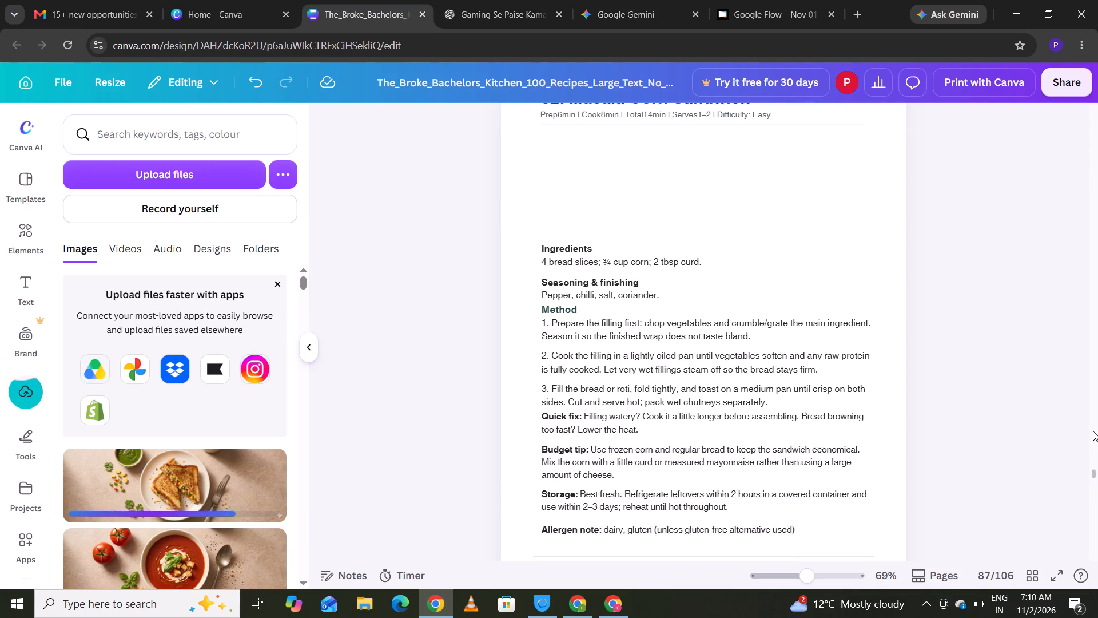
{"action": "key", "text": "Up"}
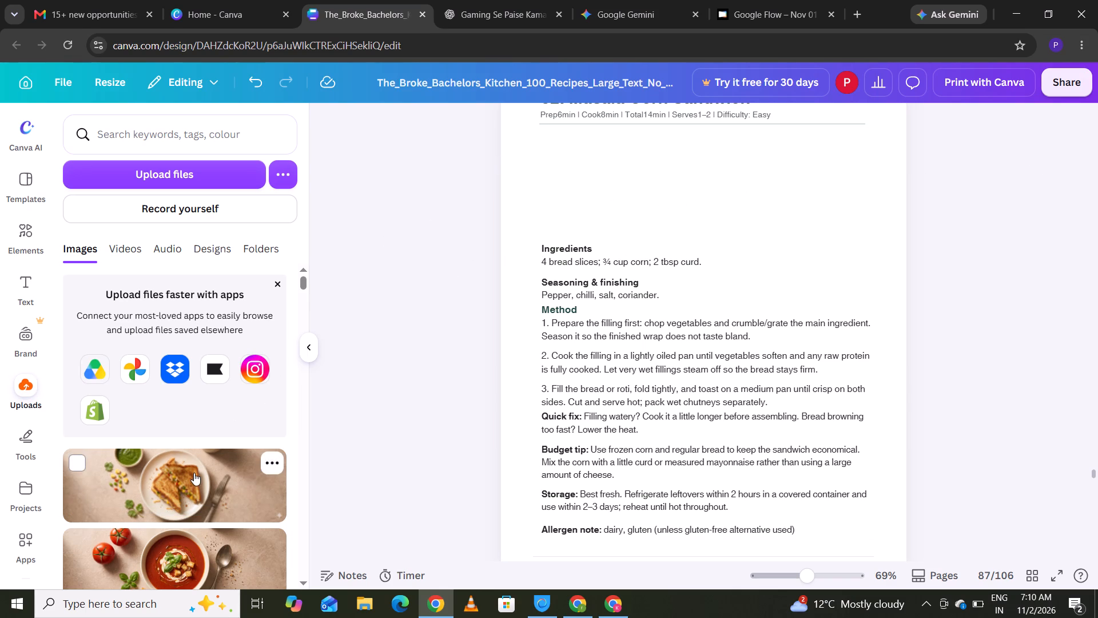
{"action": "left_click_drag", "start_coordinate": [194, 473], "coordinate": [451, 323]}
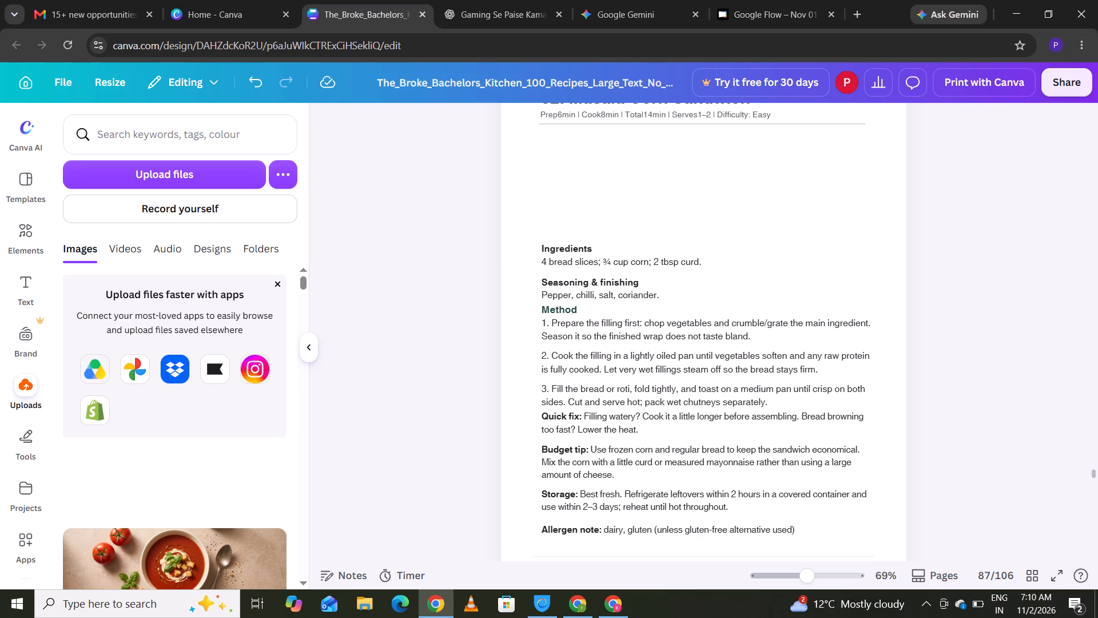
{"action": "left_click_drag", "start_coordinate": [451, 323], "coordinate": [217, 473]}
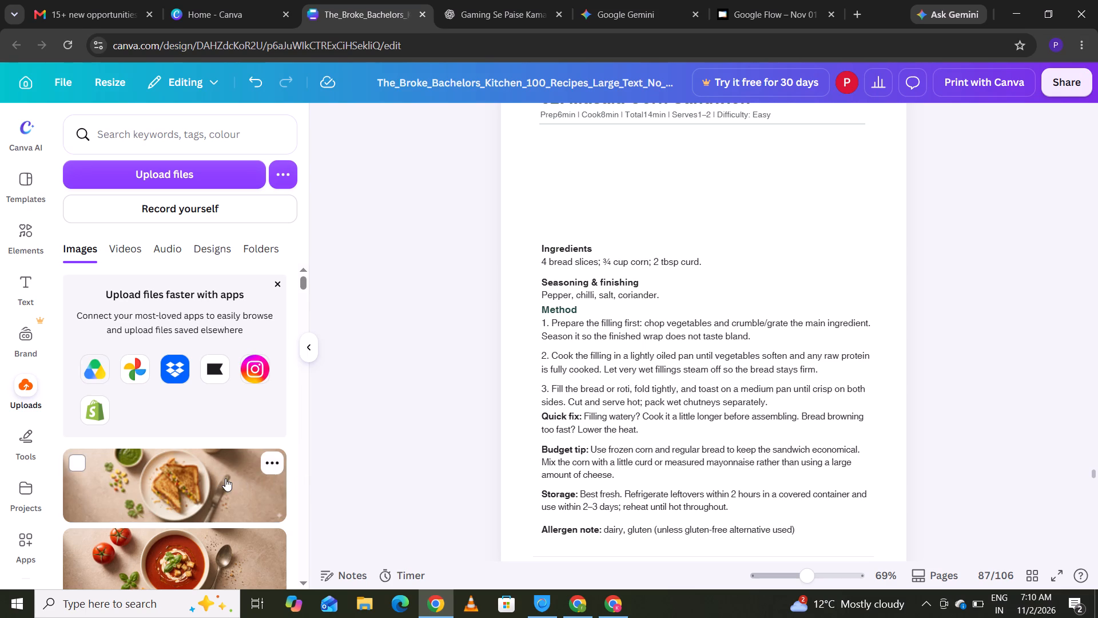
{"action": "left_click_drag", "start_coordinate": [225, 478], "coordinate": [726, 160]}
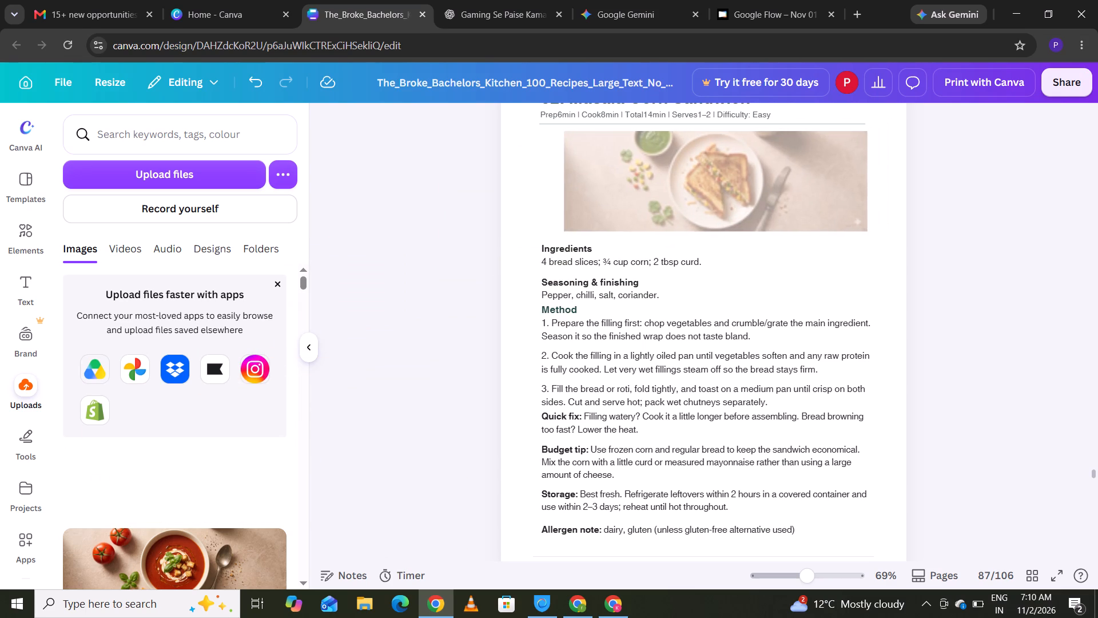
{"action": "left_click_drag", "start_coordinate": [726, 160], "coordinate": [703, 161]}
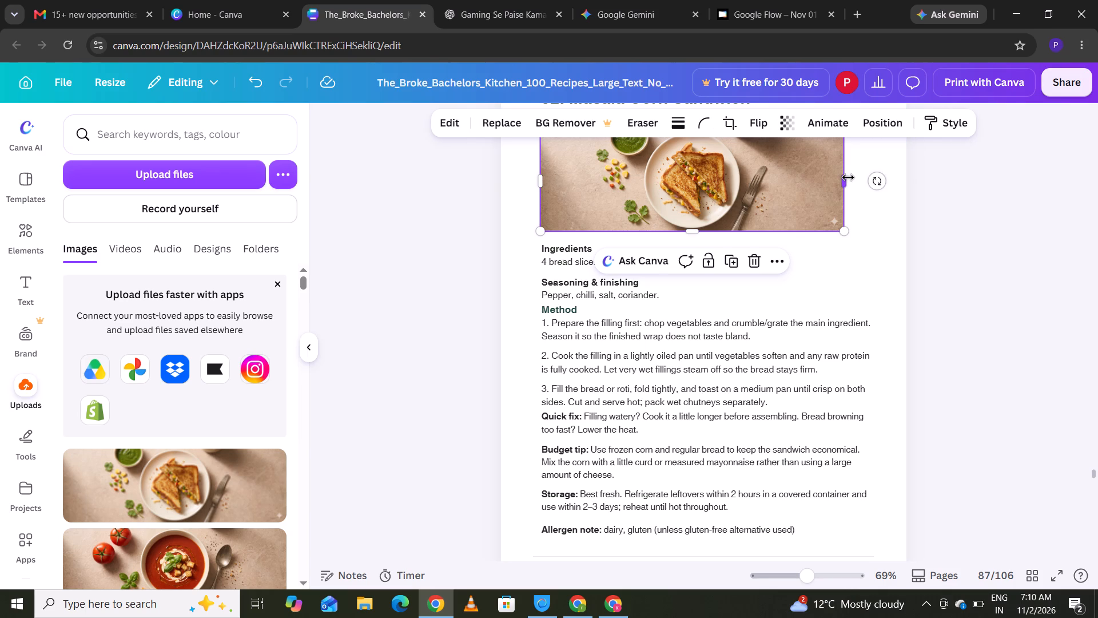
Crop the sandwich image on both sides, realign it with the text's left edge, and enlarge it down to the Ingredients heading.
{"action": "left_click_drag", "start_coordinate": [848, 178], "coordinate": [817, 184]}
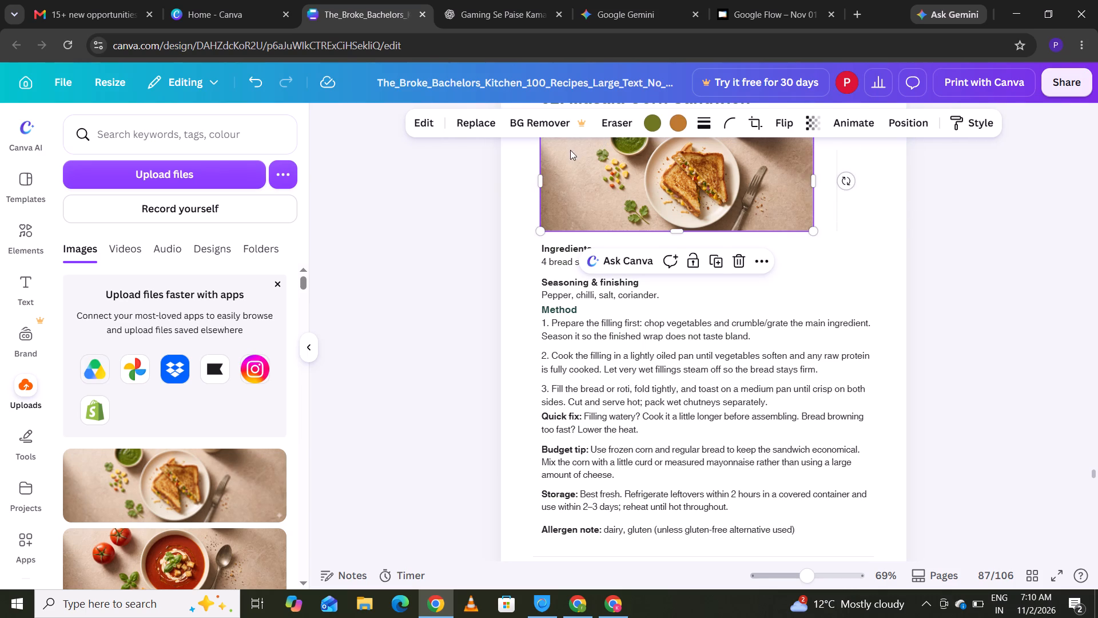
{"action": "left_click_drag", "start_coordinate": [539, 179], "coordinate": [558, 188]}
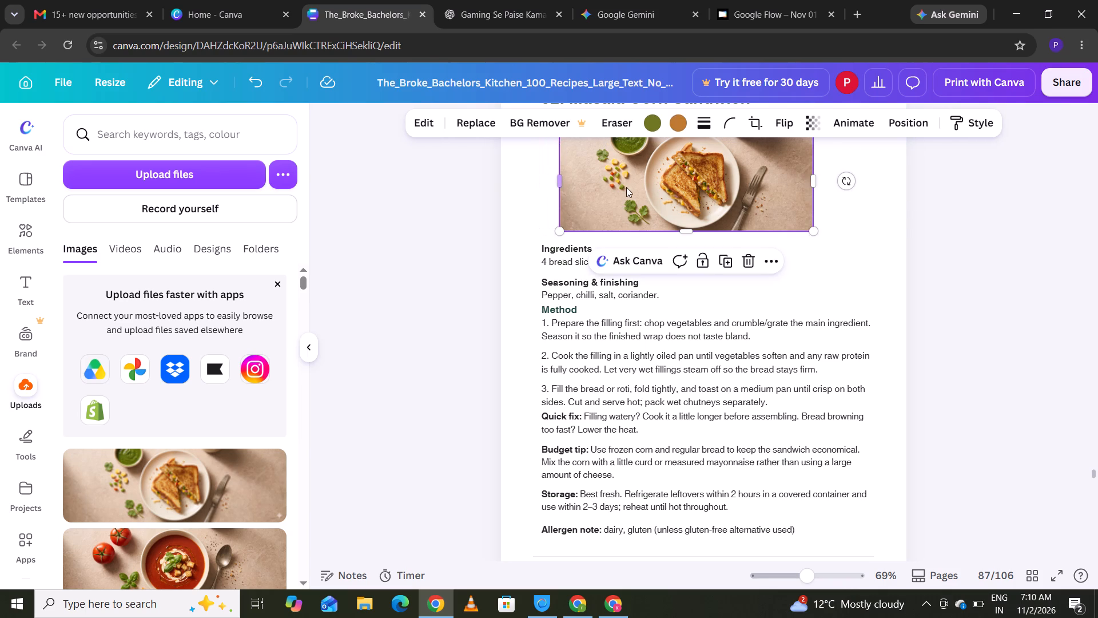
{"action": "left_click_drag", "start_coordinate": [626, 187], "coordinate": [618, 188]}
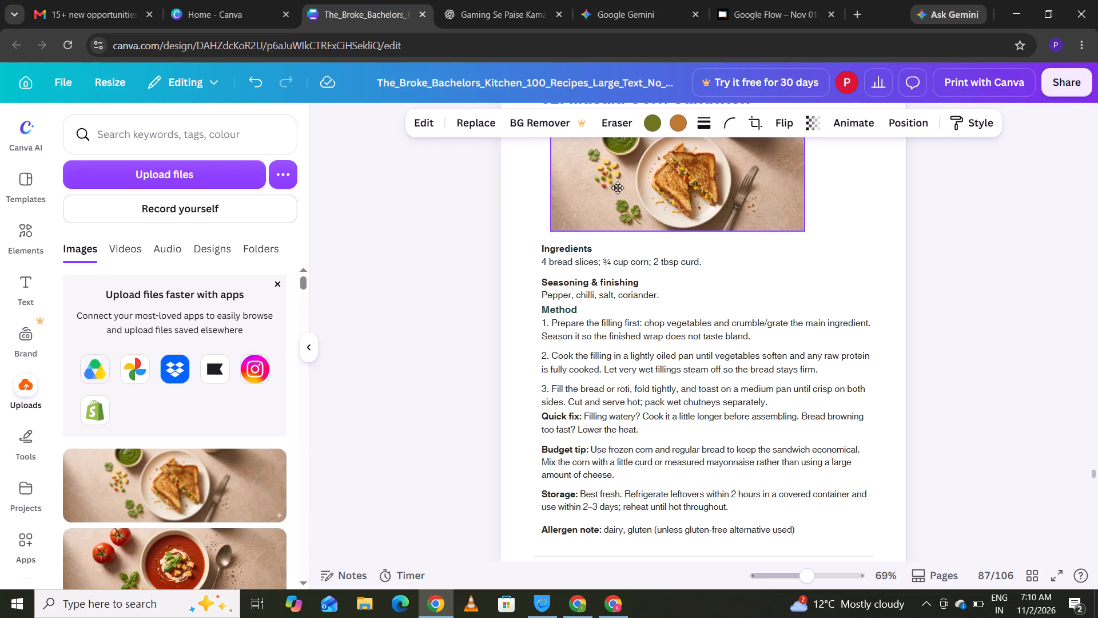
{"action": "left_click_drag", "start_coordinate": [618, 188], "coordinate": [611, 188]}
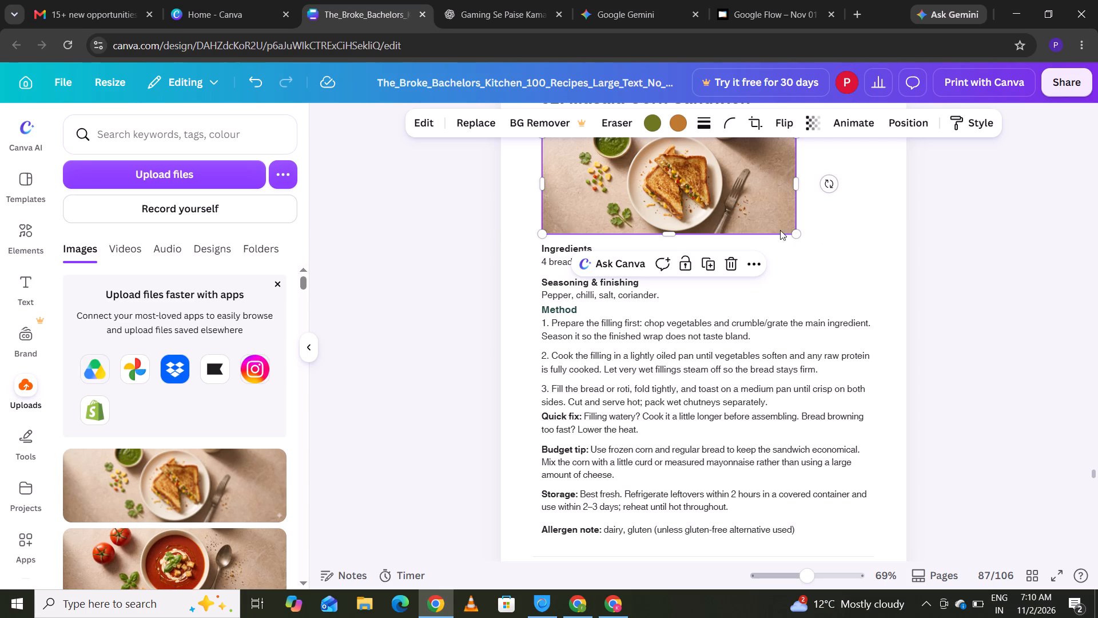
{"action": "left_click_drag", "start_coordinate": [794, 235], "coordinate": [813, 257]}
{"action": "left_click", "coordinate": [1011, 244]}
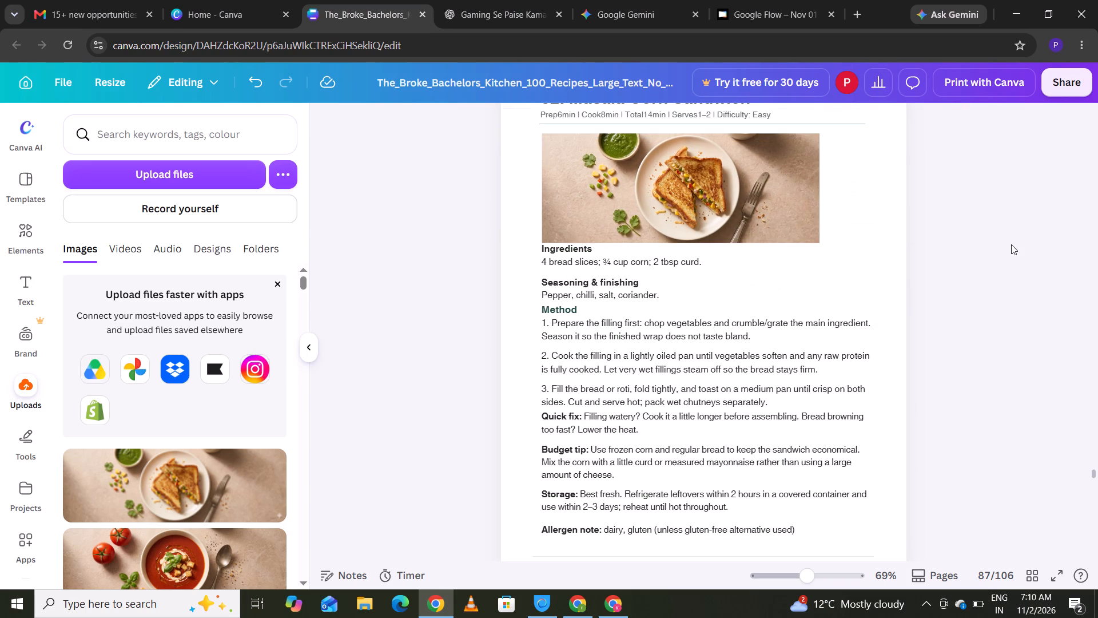
Enlarge the sandwich image slightly and centre it vertically between the header line and the Ingredients heading.
{"action": "left_click", "coordinate": [798, 170]}
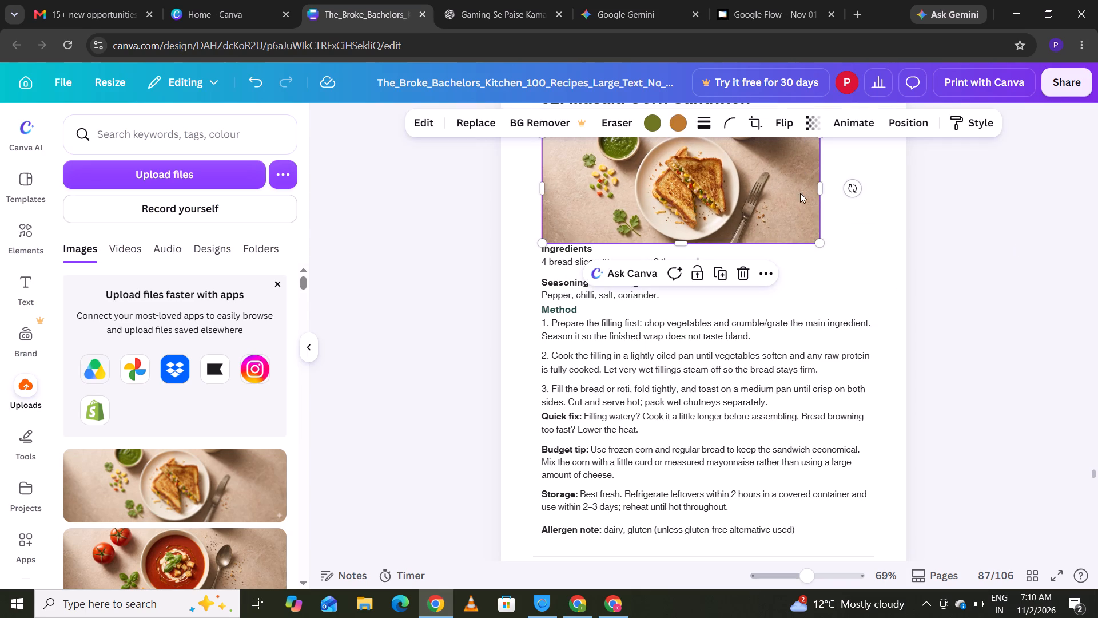
{"action": "left_click", "coordinate": [795, 205]}
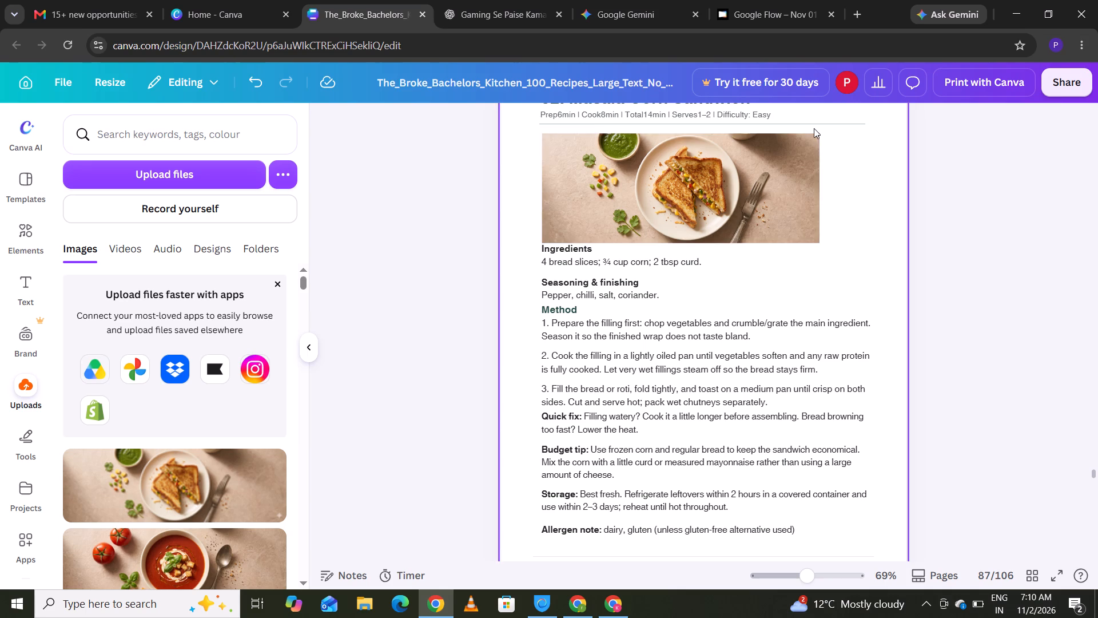
{"action": "left_click", "coordinate": [786, 156]}
{"action": "left_click_drag", "start_coordinate": [761, 169], "coordinate": [761, 187]}
{"action": "left_click_drag", "start_coordinate": [821, 153], "coordinate": [829, 149]}
{"action": "left_click_drag", "start_coordinate": [750, 191], "coordinate": [750, 169]}
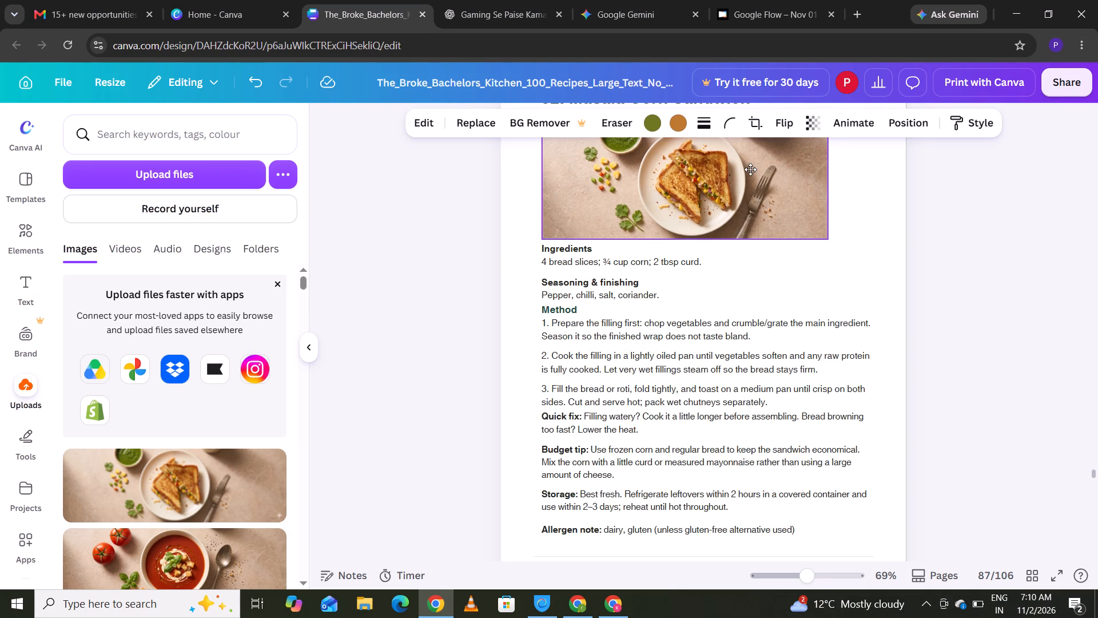
{"action": "left_click_drag", "start_coordinate": [750, 169], "coordinate": [750, 171]}
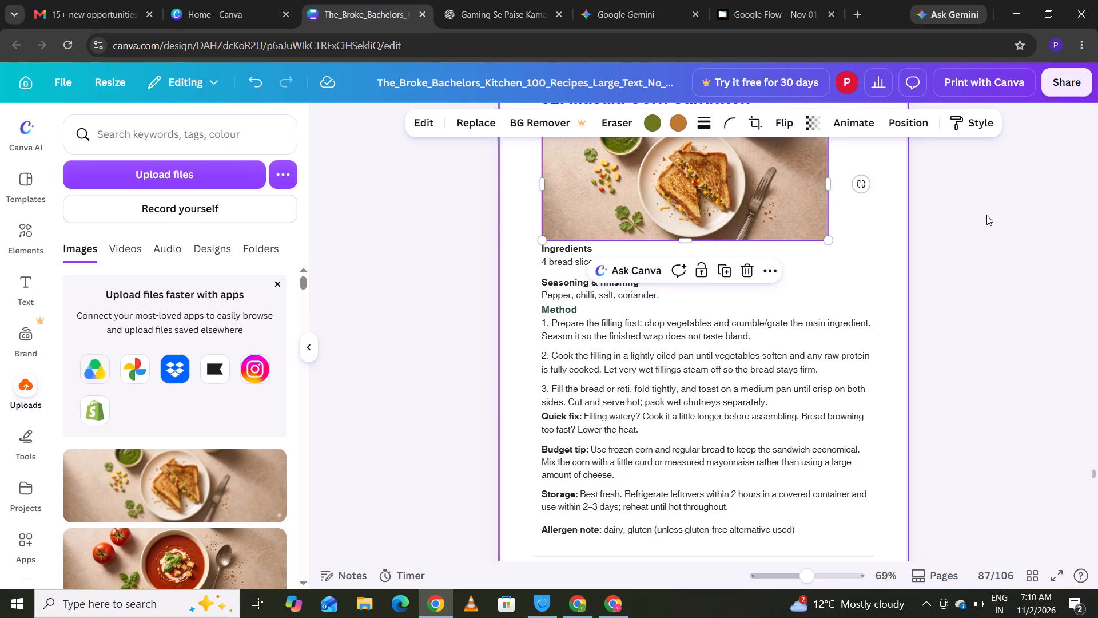
{"action": "left_click", "coordinate": [990, 217]}
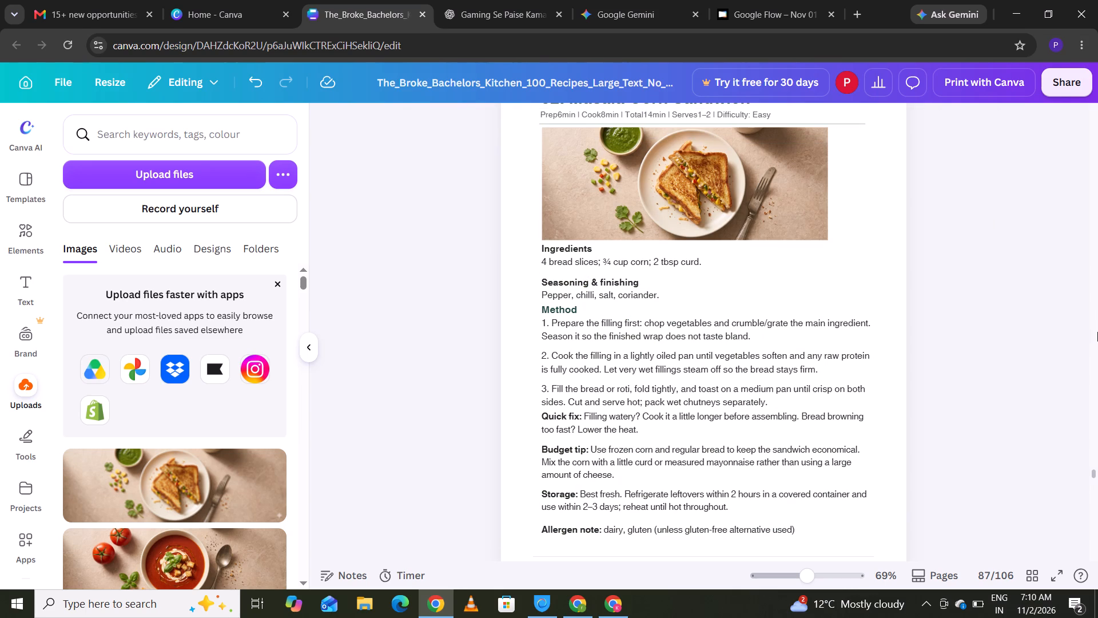
Go to page 88, "83. Leftover Roti Quesadilla", and delete the blank image above Ingredients.
{"action": "left_click", "coordinate": [1092, 472]}
{"action": "key", "text": "Down"}
{"action": "key", "text": "Down"}
{"action": "key", "text": "Down"}
{"action": "key", "text": "Down"}
{"action": "key", "text": "Down"}
{"action": "key", "text": "Down"}
{"action": "key", "text": "Down"}
{"action": "key", "text": "Down"}
{"action": "key", "text": "Down"}
{"action": "key", "text": "Down"}
{"action": "key", "text": "Down"}
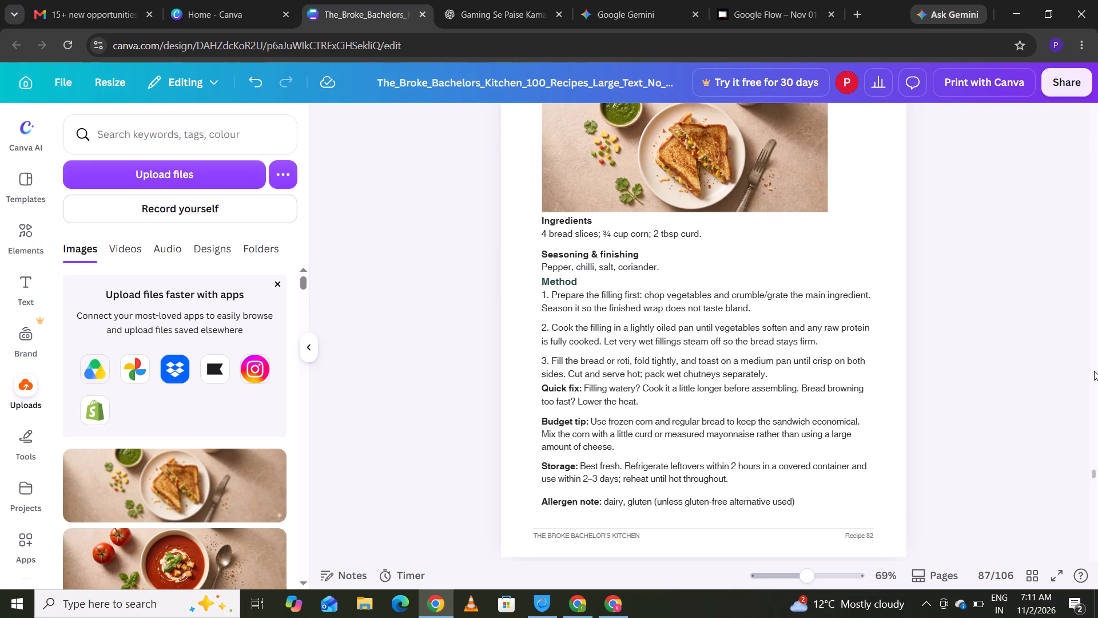
{"action": "key", "text": "Down"}
{"action": "key", "text": "Down"}
{"action": "key", "text": "Down"}
{"action": "key", "text": "Down"}
{"action": "key", "text": "Down"}
{"action": "key", "text": "Down"}
{"action": "key", "text": "Down"}
{"action": "key", "text": "Down"}
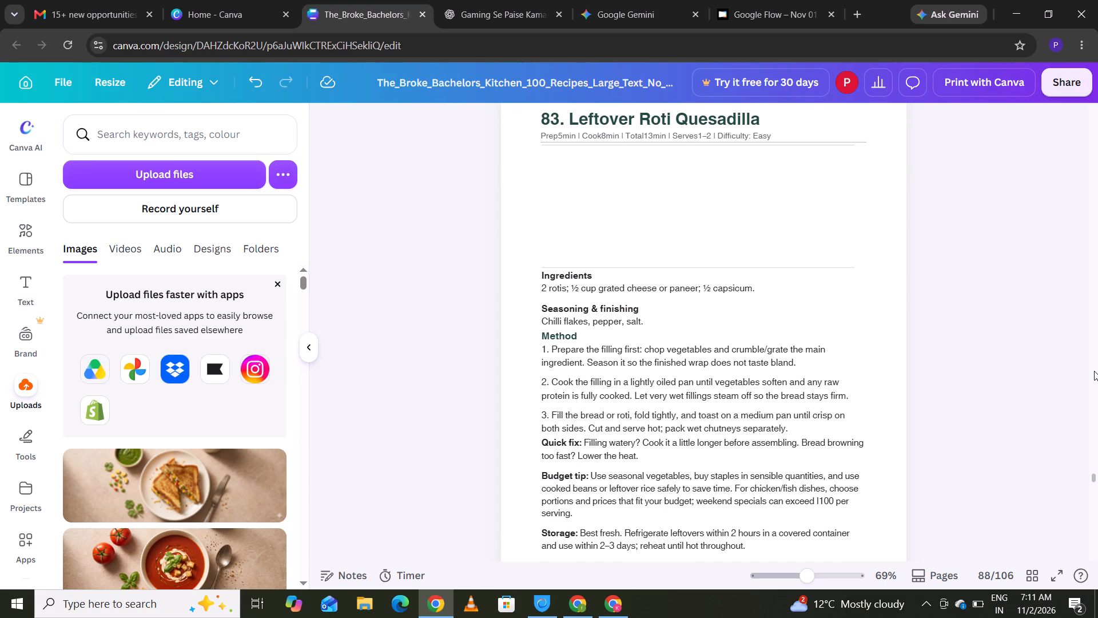
{"action": "left_click", "coordinate": [607, 223]}
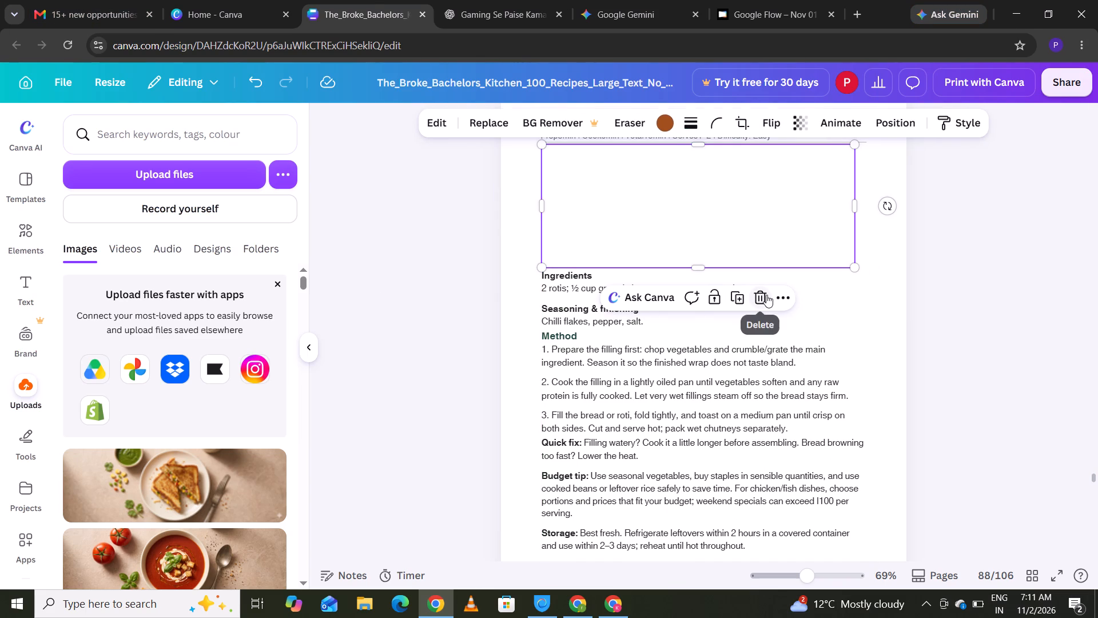
{"action": "left_click", "coordinate": [766, 295]}
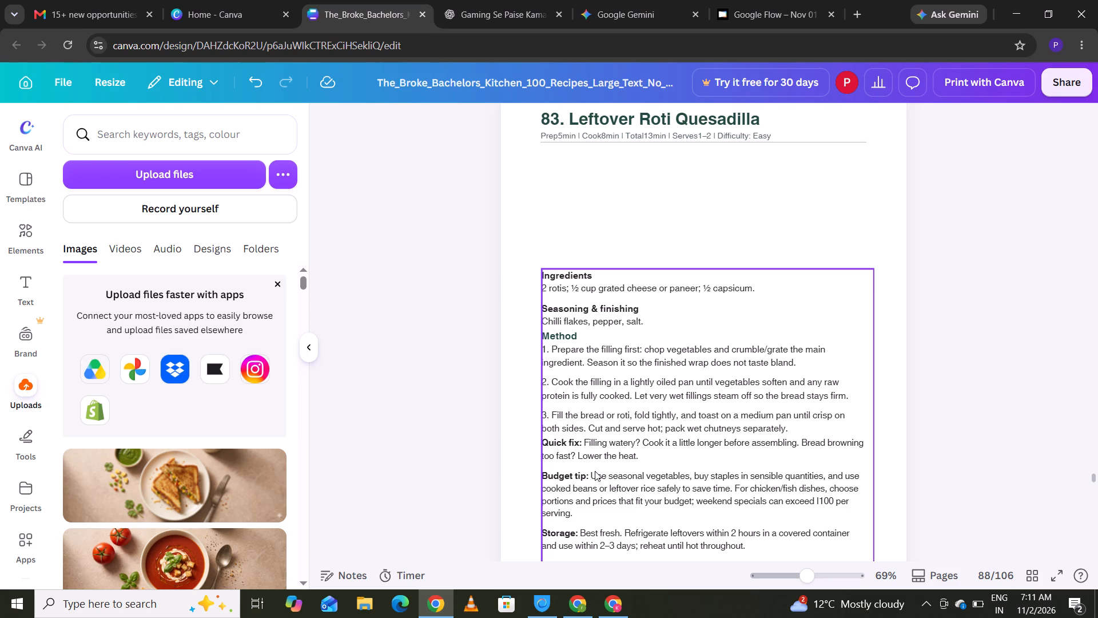
{"action": "left_click", "coordinate": [593, 471]}
{"action": "left_click", "coordinate": [593, 471]}
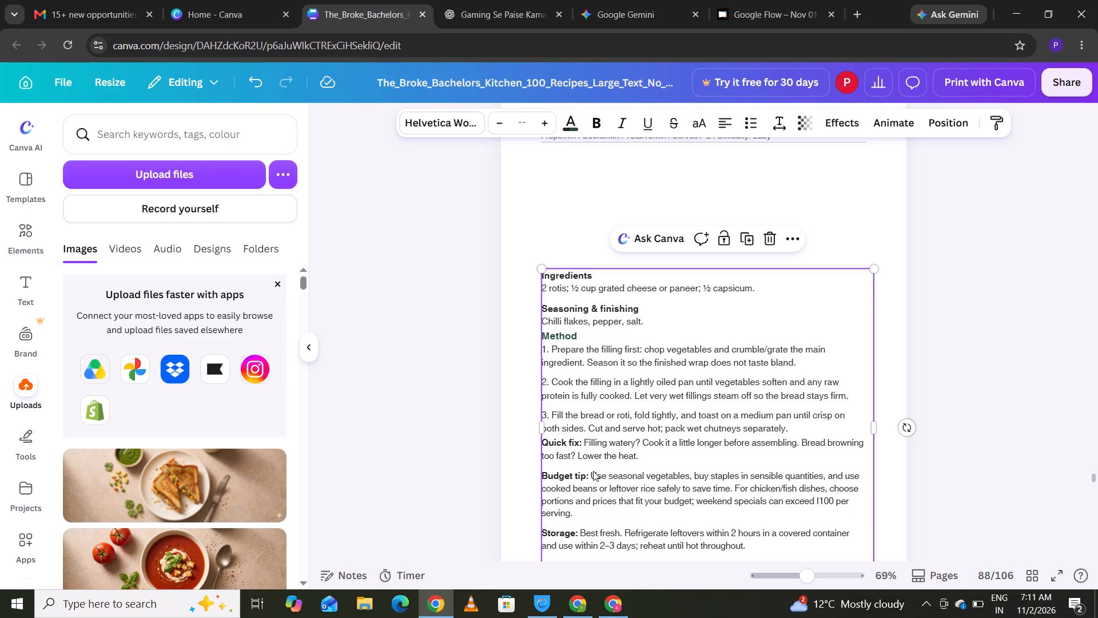
{"action": "left_click", "coordinate": [592, 474]}
{"action": "left_click_drag", "start_coordinate": [592, 474], "coordinate": [744, 510]}
{"action": "right_click", "coordinate": [735, 486]}
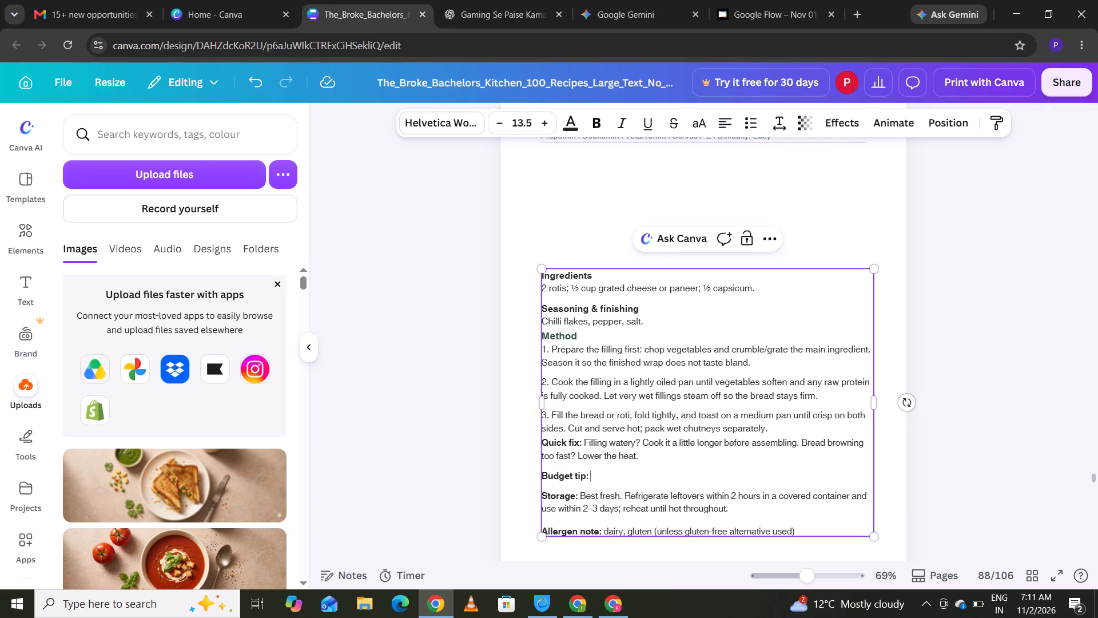
{"action": "left_click", "coordinate": [592, 474]}
{"action": "right_click", "coordinate": [592, 474]}
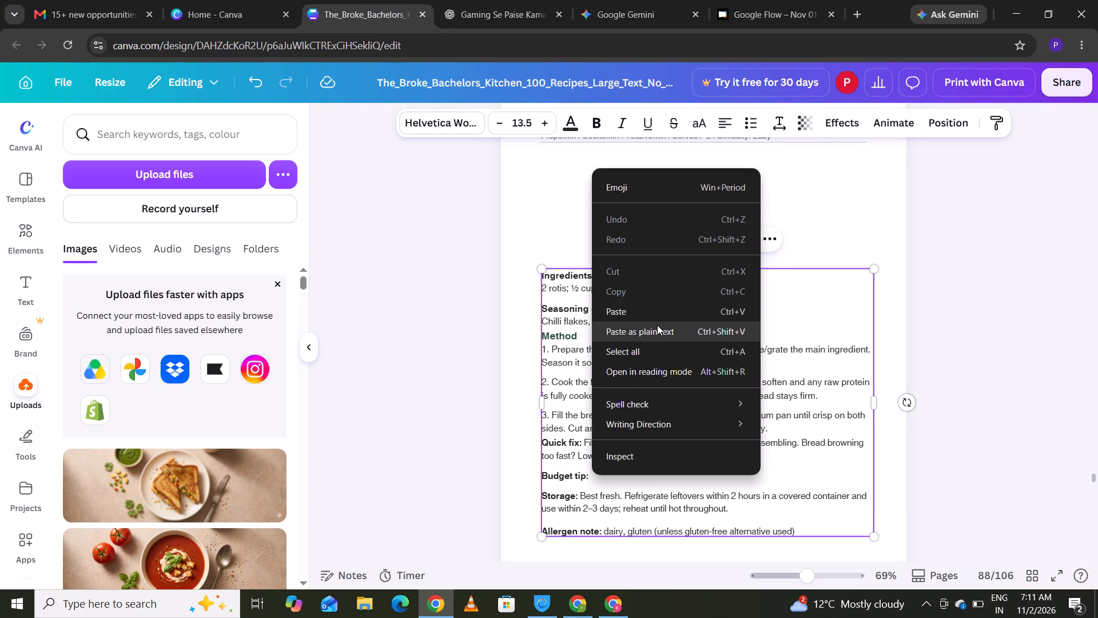
{"action": "left_click", "coordinate": [657, 325]}
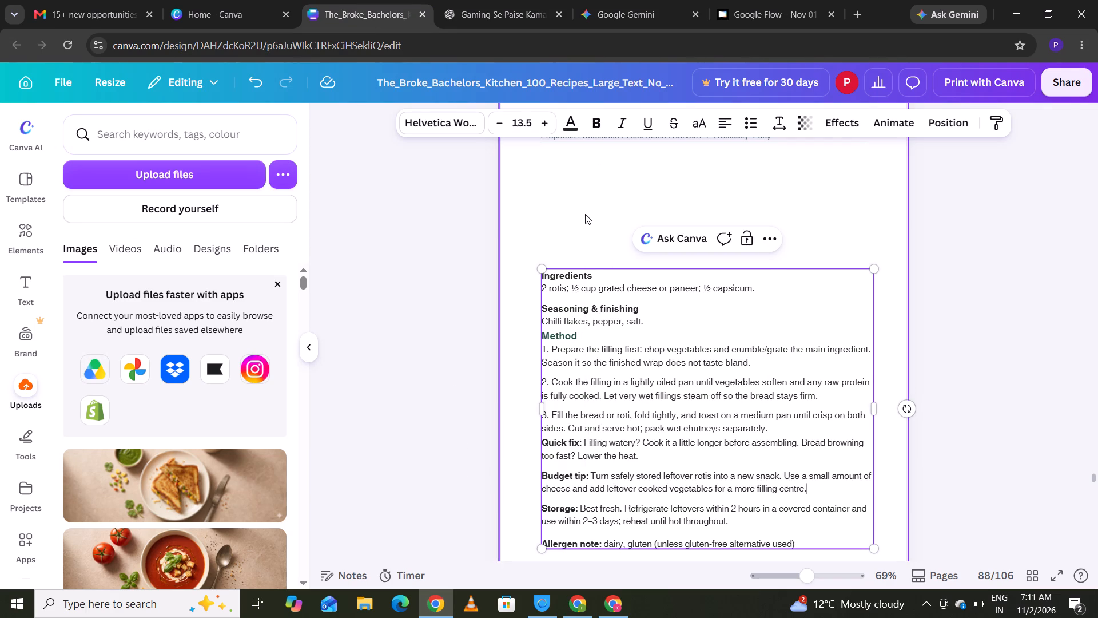
{"action": "left_click", "coordinate": [586, 199]}
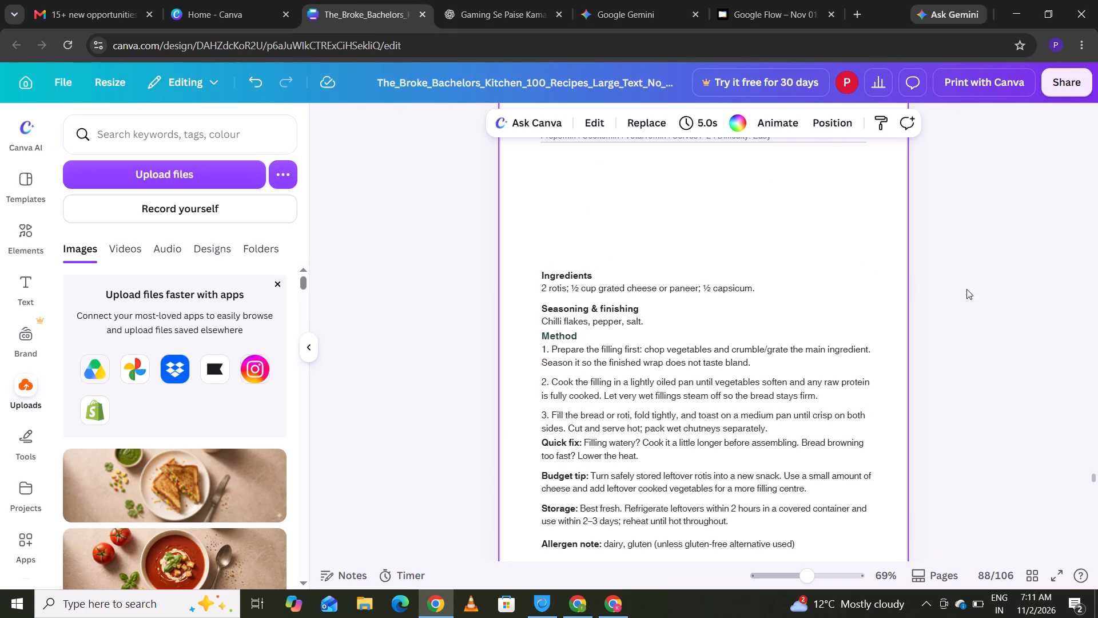
{"action": "left_click", "coordinate": [996, 296]}
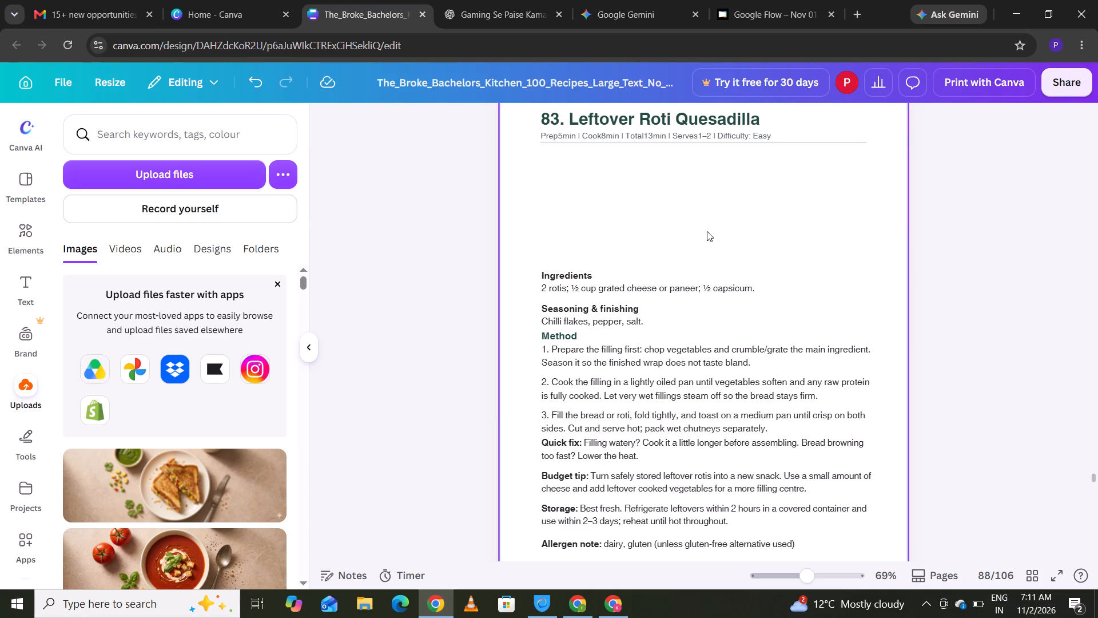
Upload the Gemini-generated roti quesadilla image from the Downloads folder to Canva.
{"action": "left_click", "coordinate": [707, 231]}
{"action": "left_click", "coordinate": [676, 227]}
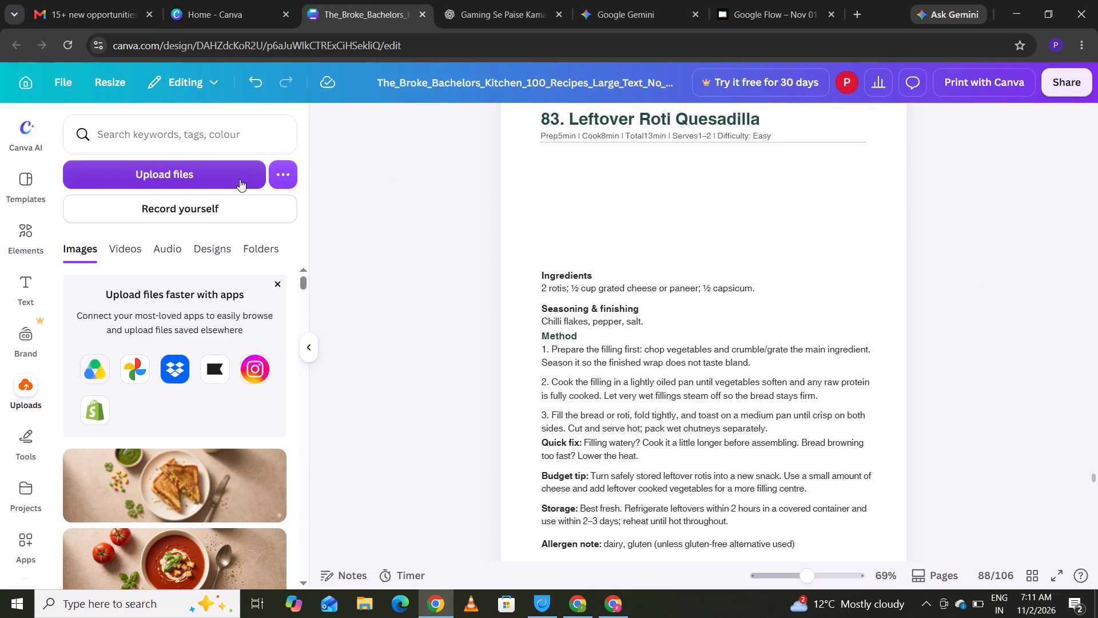
{"action": "left_click", "coordinate": [240, 179]}
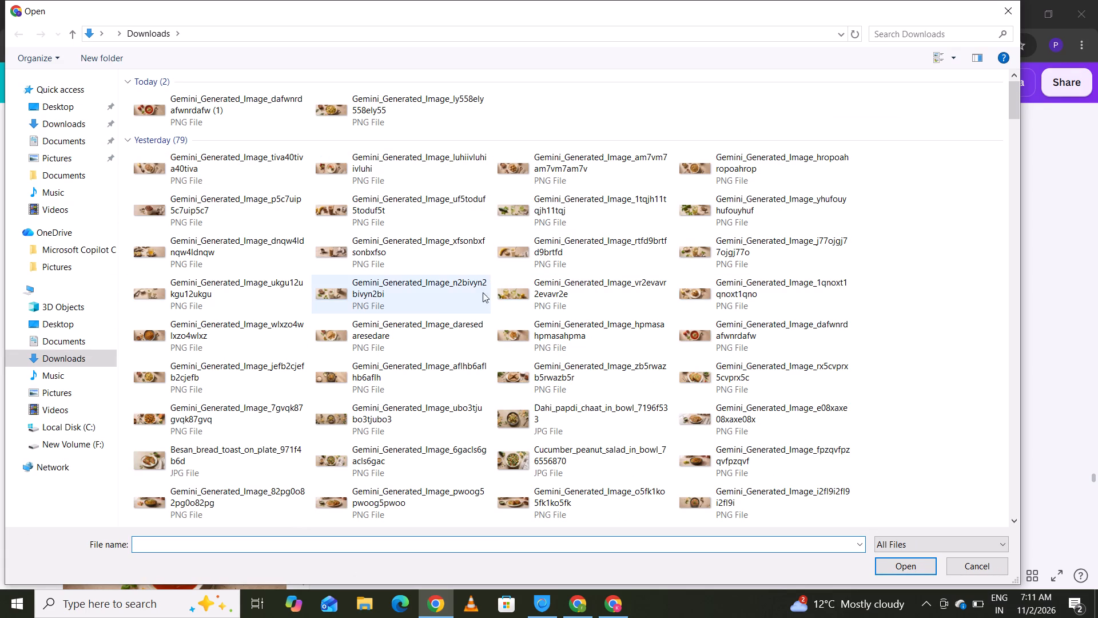
{"action": "double_click", "coordinate": [422, 315]}
{"action": "double_click", "coordinate": [426, 336]}
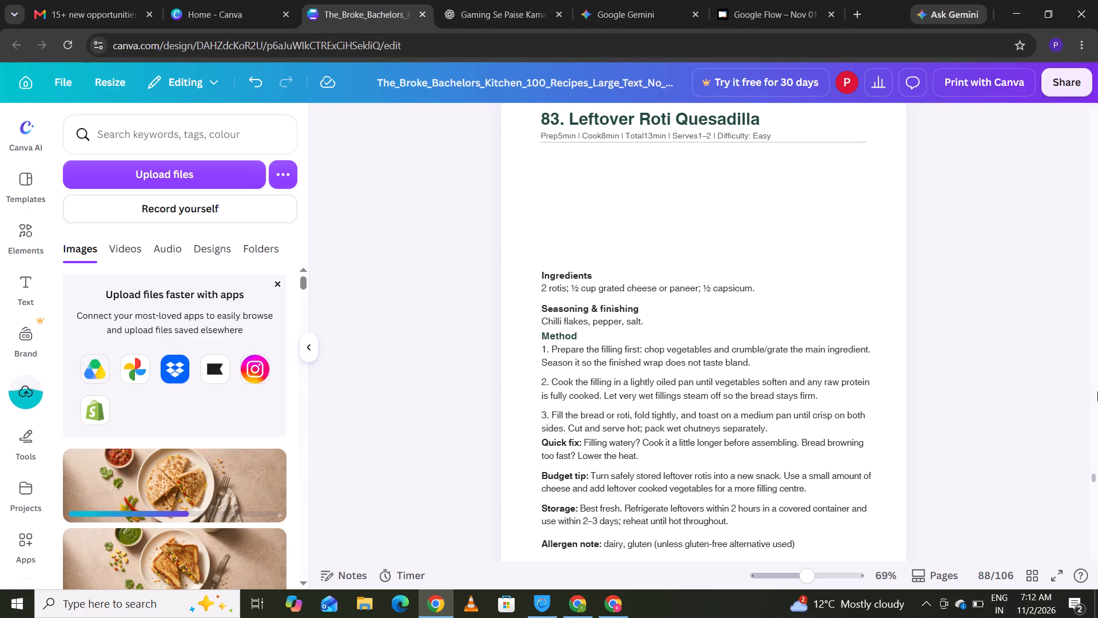
Look over page 89, "84. Crispy Besan Chana", and return to the blank image space on page 88.
{"action": "left_click", "coordinate": [1095, 477]}
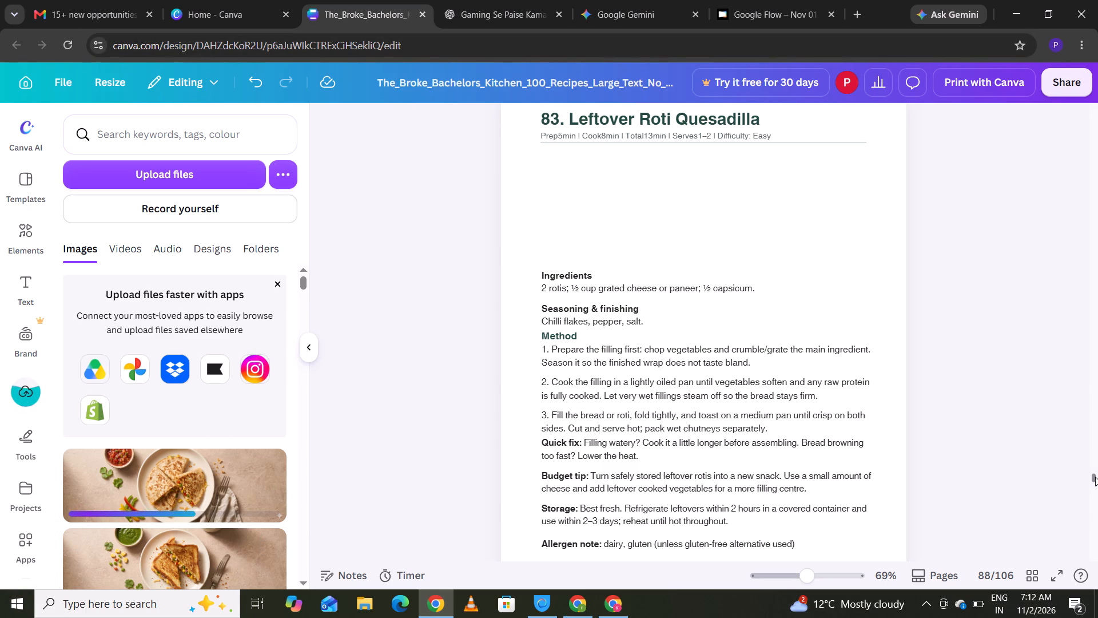
{"action": "key", "text": "Down"}
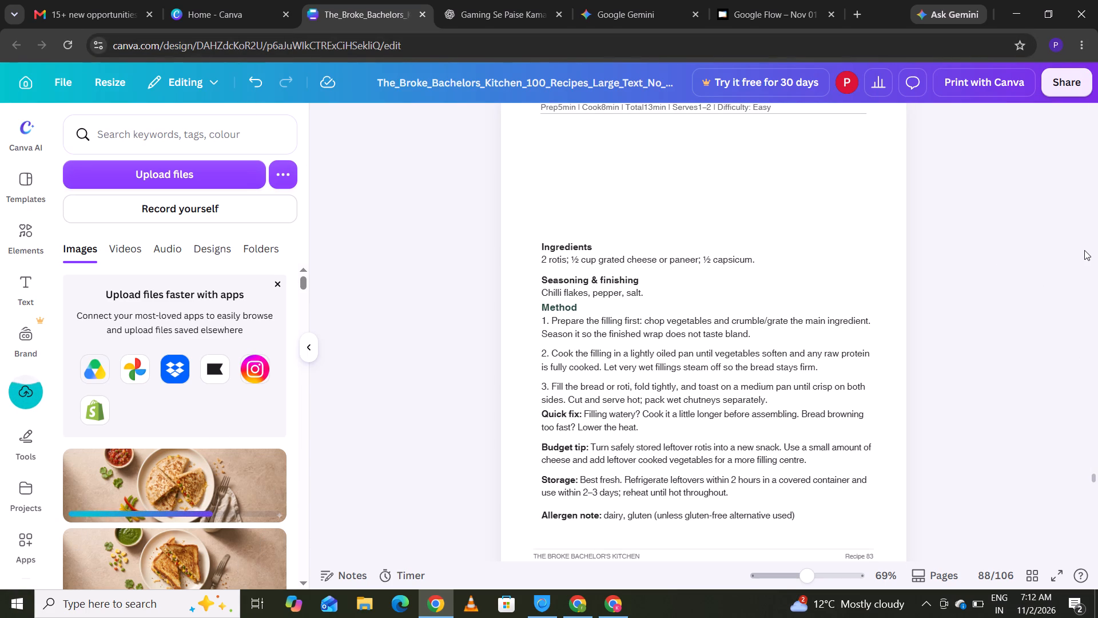
{"action": "key", "text": "Down"}
{"action": "key", "text": "Down"}
{"action": "key", "text": "Down"}
{"action": "key", "text": "Down"}
{"action": "key", "text": "Down"}
{"action": "key", "text": "Down"}
{"action": "key", "text": "Down"}
{"action": "key", "text": "Down"}
{"action": "key", "text": "Down"}
{"action": "key", "text": "Down"}
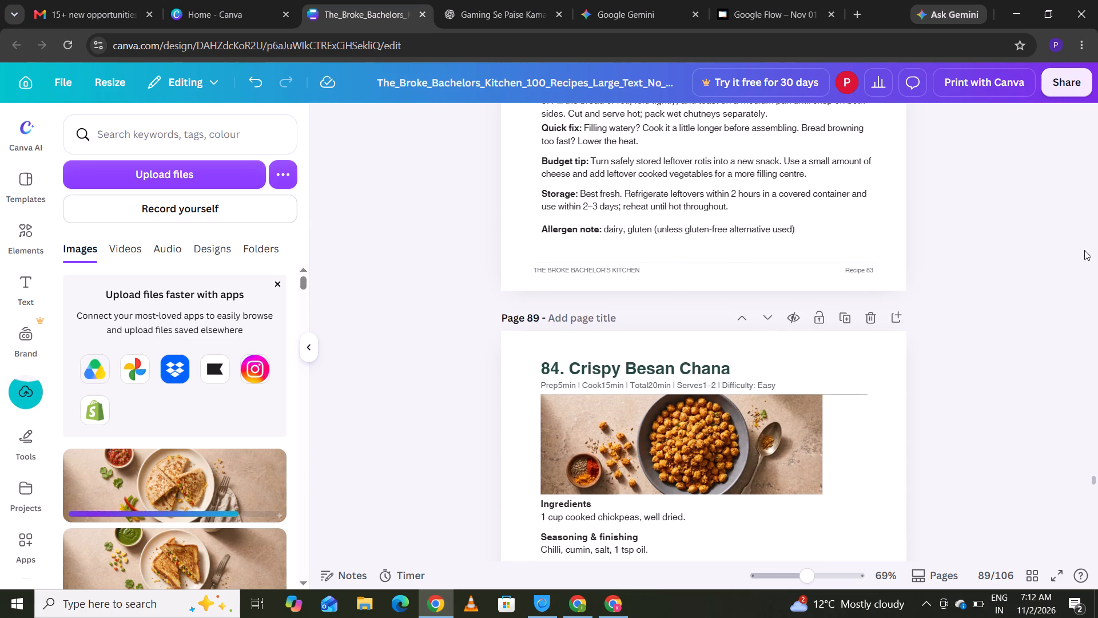
{"action": "key", "text": "Down"}
{"action": "key", "text": "Down"}
{"action": "key", "text": "Down"}
{"action": "key", "text": "Down"}
{"action": "key", "text": "Down"}
{"action": "key", "text": "Down"}
{"action": "key", "text": "Down"}
{"action": "key", "text": "Down"}
{"action": "key", "text": "Down"}
{"action": "key", "text": "Down"}
{"action": "key", "text": "Down"}
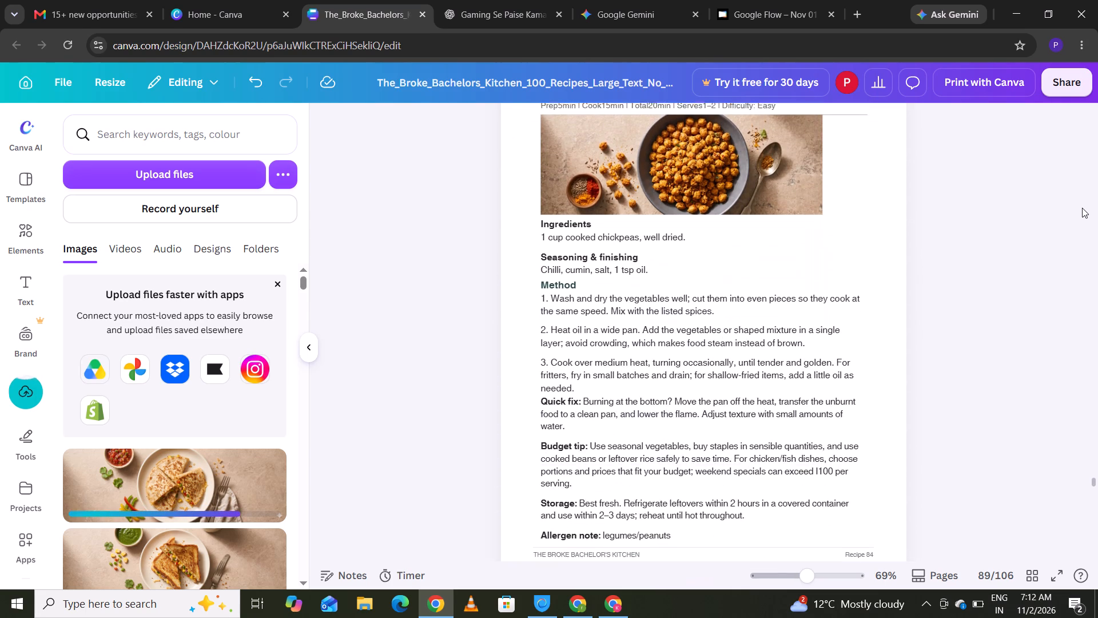
{"action": "key", "text": "Up"}
{"action": "key", "text": "Up"}
{"action": "key", "text": "Up"}
{"action": "key", "text": "Up"}
{"action": "key", "text": "Up"}
{"action": "key", "text": "Up"}
{"action": "key", "text": "Up"}
{"action": "key", "text": "Up"}
{"action": "key", "text": "Up"}
{"action": "key", "text": "Up"}
{"action": "key", "text": "Up"}
{"action": "key", "text": "Up"}
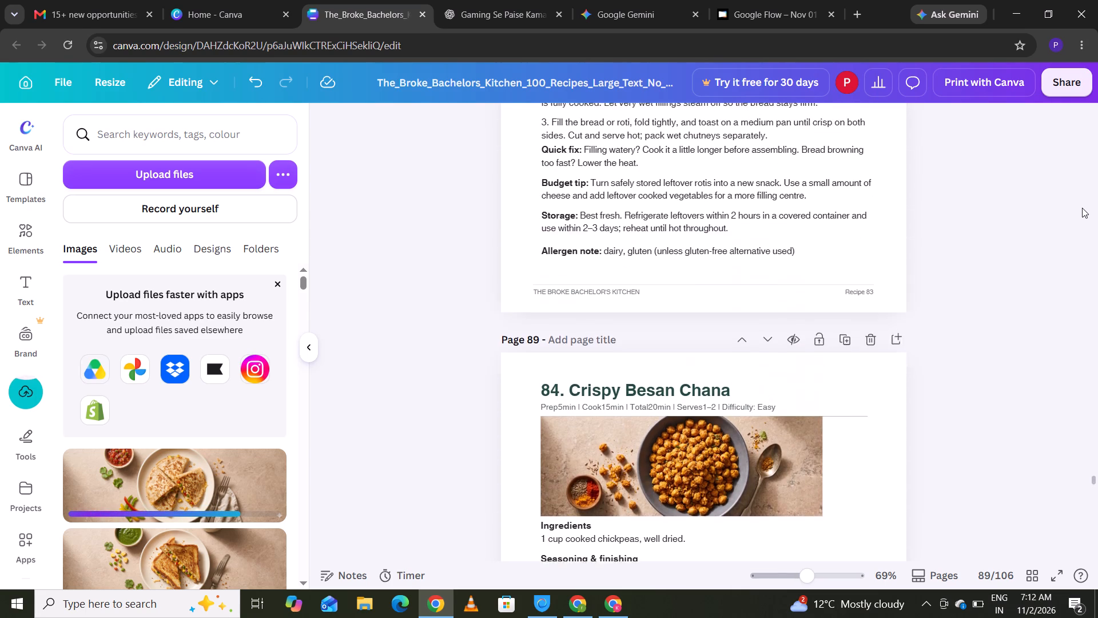
{"action": "key", "text": "Up"}
{"action": "key", "text": "Up"}
{"action": "key", "text": "Up"}
{"action": "key", "text": "Up"}
{"action": "key", "text": "Up"}
{"action": "key", "text": "Up"}
{"action": "key", "text": "Up"}
{"action": "key", "text": "Up"}
{"action": "key", "text": "Up"}
{"action": "key", "text": "Up"}
{"action": "key", "text": "Up"}
{"action": "key", "text": "Up"}
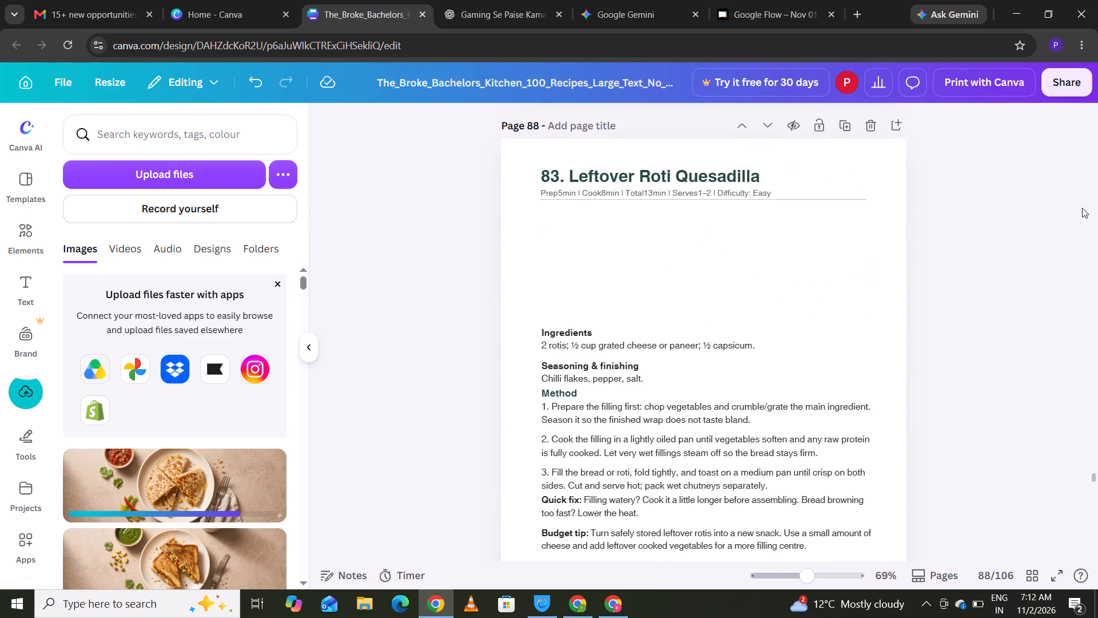
{"action": "key", "text": "Up"}
{"action": "key", "text": "Down"}
{"action": "key", "text": "Down"}
{"action": "key", "text": "Down"}
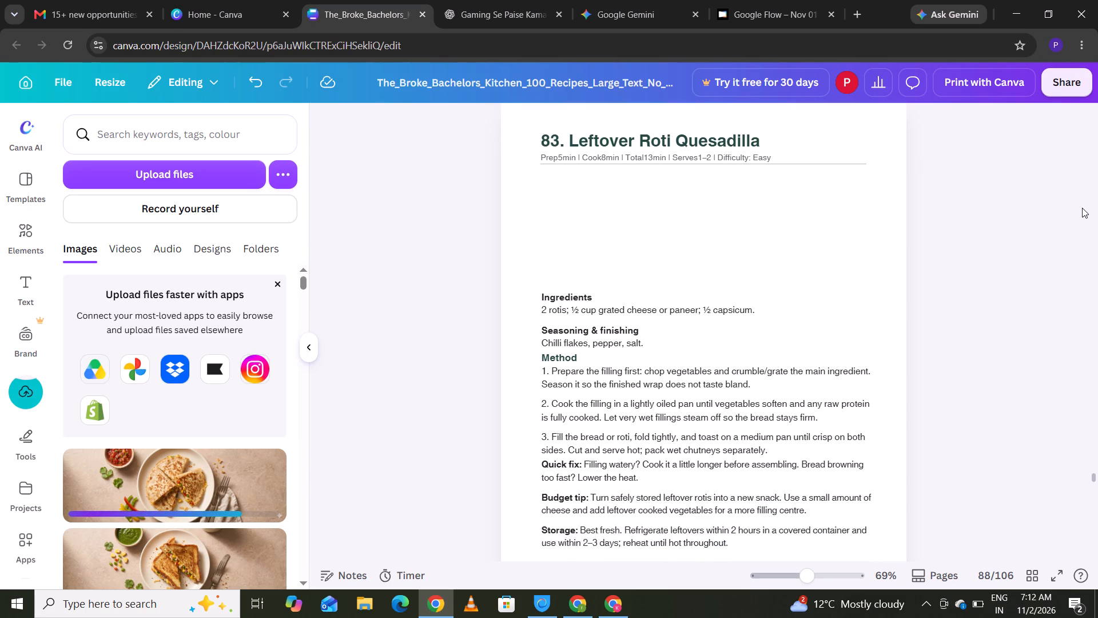
{"action": "key", "text": "Down"}
{"action": "key", "text": "Down"}
{"action": "key", "text": "Down"}
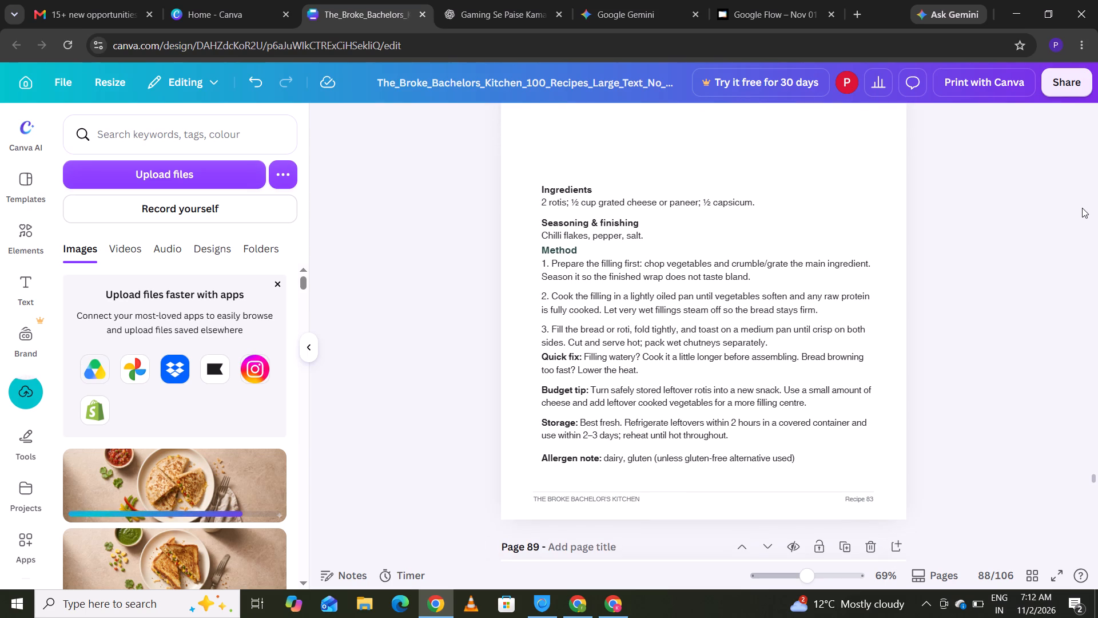
{"action": "key", "text": "Up"}
{"action": "key", "text": "Up"}
{"action": "key", "text": "Up"}
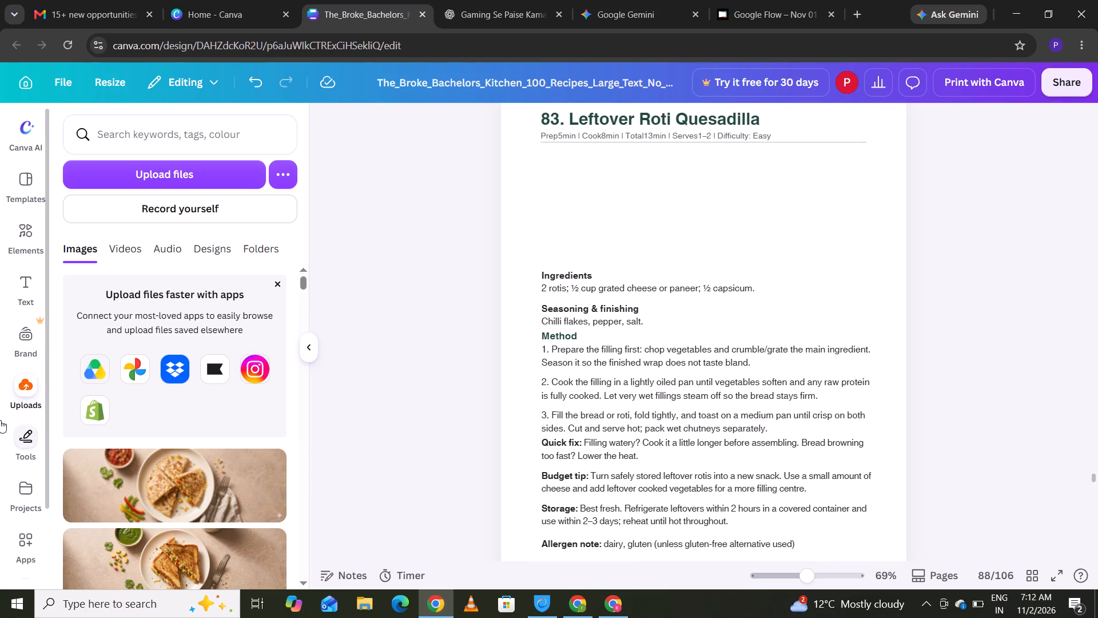
Place the uploaded quesadilla image in the blank space above Ingredients on page 88.
{"action": "left_click_drag", "start_coordinate": [158, 498], "coordinate": [462, 165]}
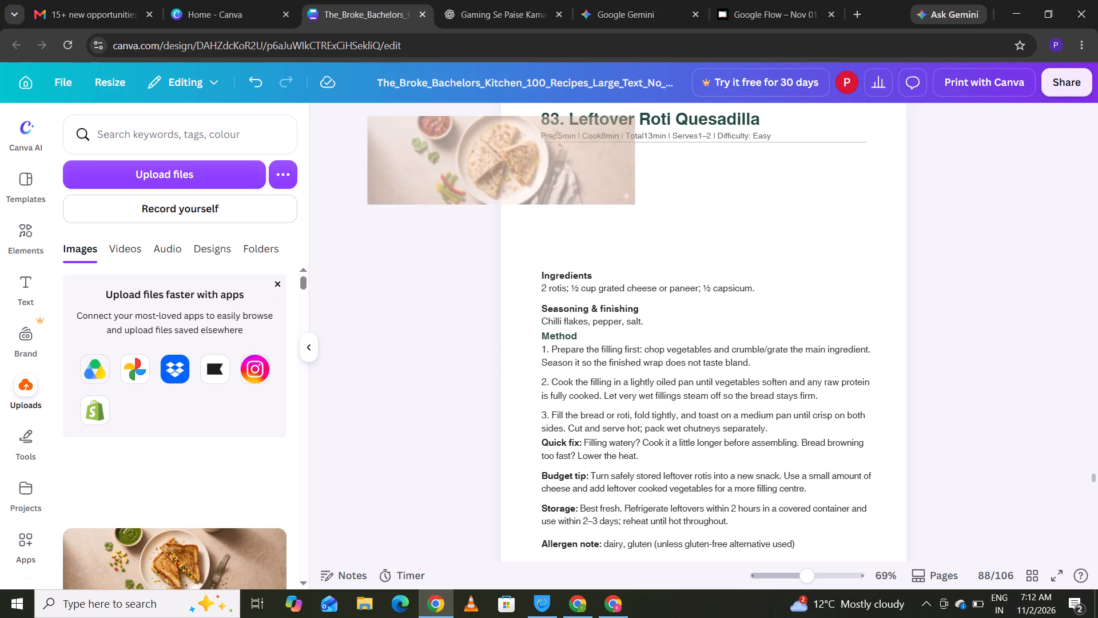
{"action": "left_click_drag", "start_coordinate": [462, 165], "coordinate": [649, 195]}
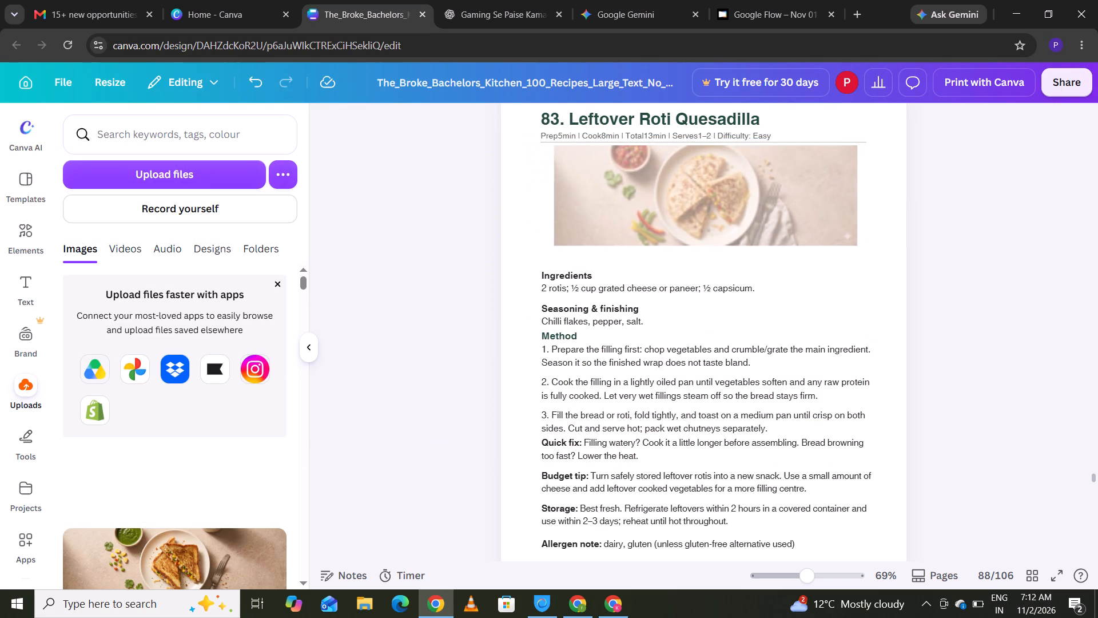
{"action": "left_click_drag", "start_coordinate": [649, 195], "coordinate": [639, 194]}
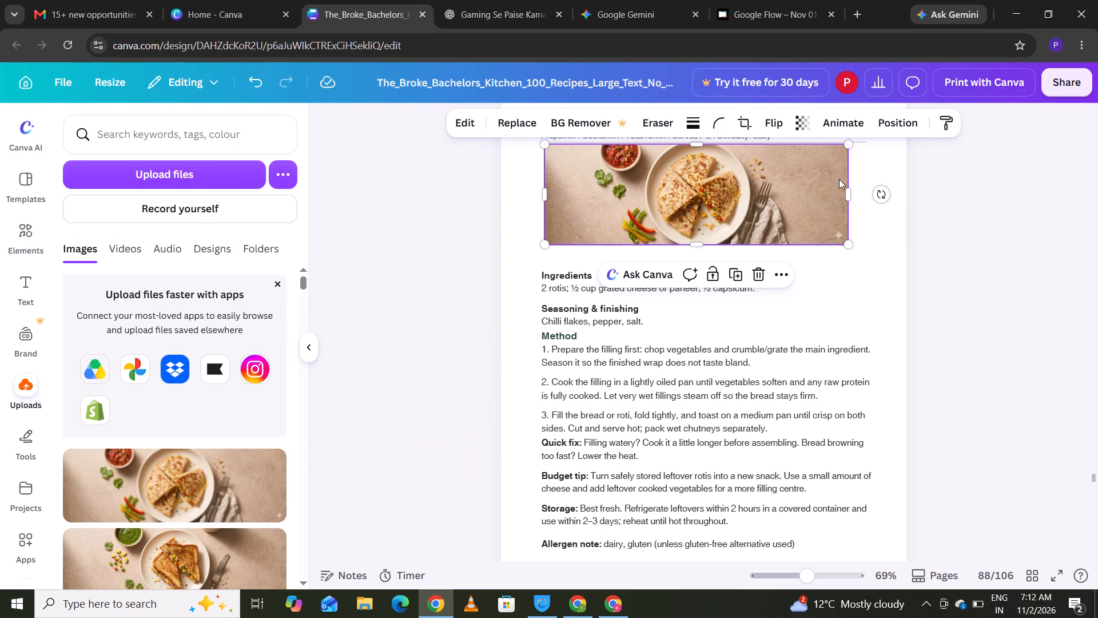
Crop the quesadilla image slightly on both sides and align it with the text's left edge.
{"action": "left_click_drag", "start_coordinate": [853, 198], "coordinate": [837, 209]}
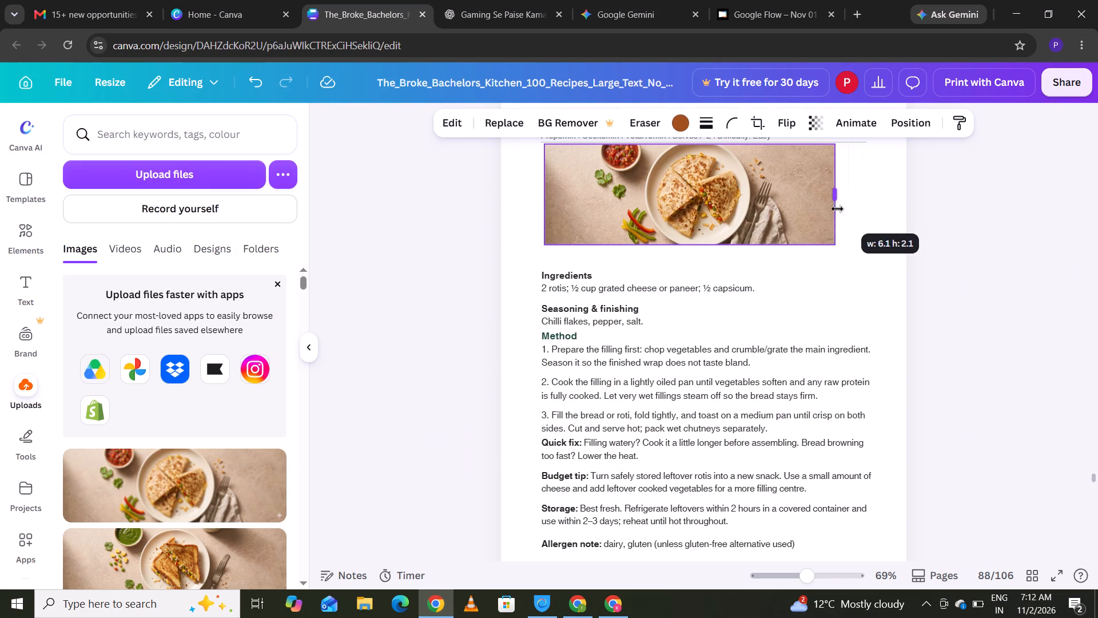
{"action": "left_click_drag", "start_coordinate": [837, 209], "coordinate": [825, 217]}
{"action": "left_click_drag", "start_coordinate": [544, 196], "coordinate": [556, 198]}
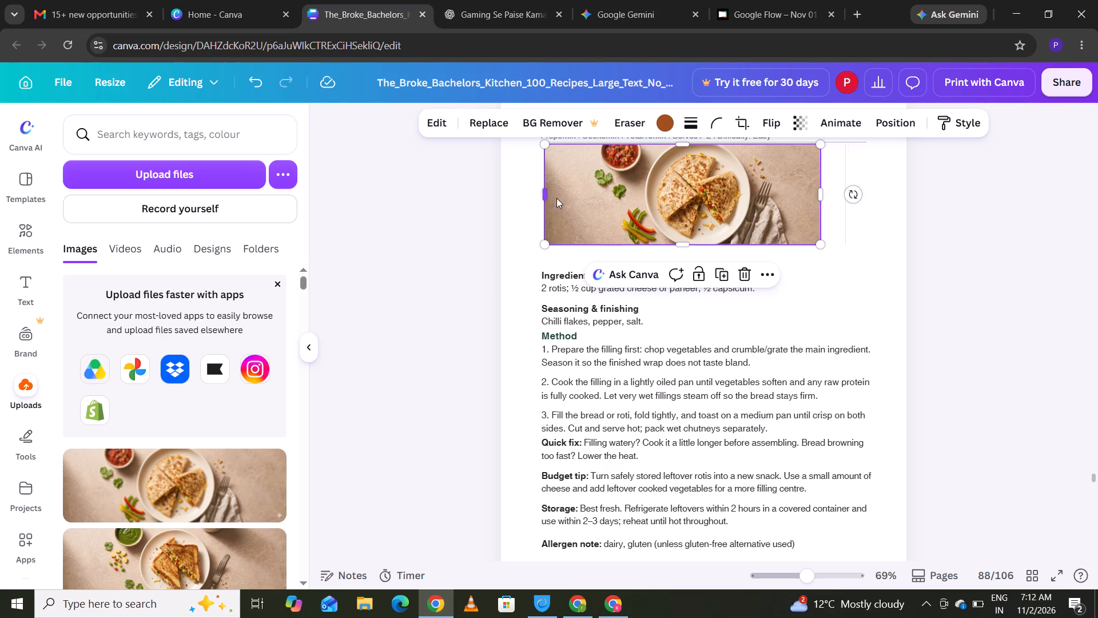
{"action": "left_click_drag", "start_coordinate": [556, 198], "coordinate": [572, 201]}
{"action": "left_click_drag", "start_coordinate": [634, 189], "coordinate": [609, 189]}
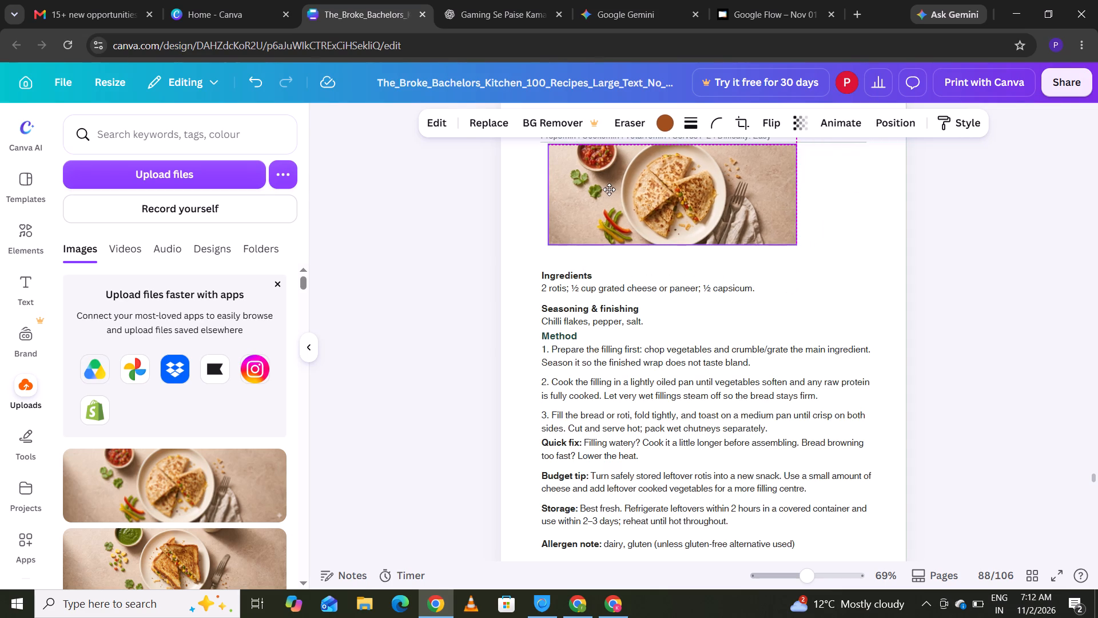
{"action": "left_click_drag", "start_coordinate": [609, 189], "coordinate": [611, 193]}
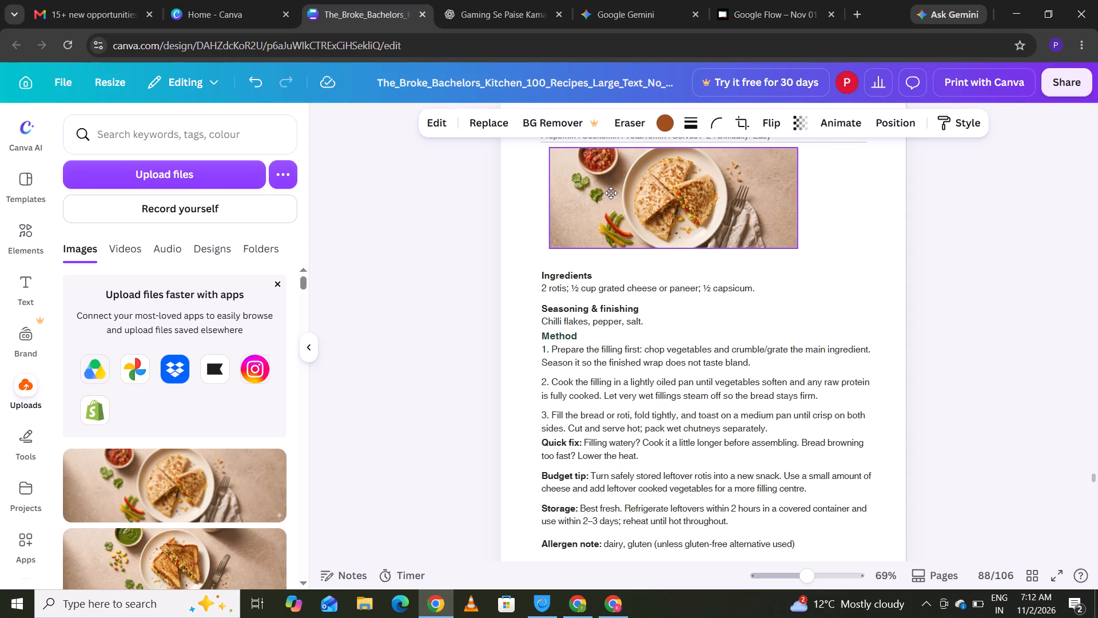
{"action": "left_click_drag", "start_coordinate": [611, 193], "coordinate": [603, 203]}
Enlarge the quesadilla image proportionally until its upper edge nearly reaches the header line.
{"action": "left_click_drag", "start_coordinate": [786, 165], "coordinate": [807, 154]}
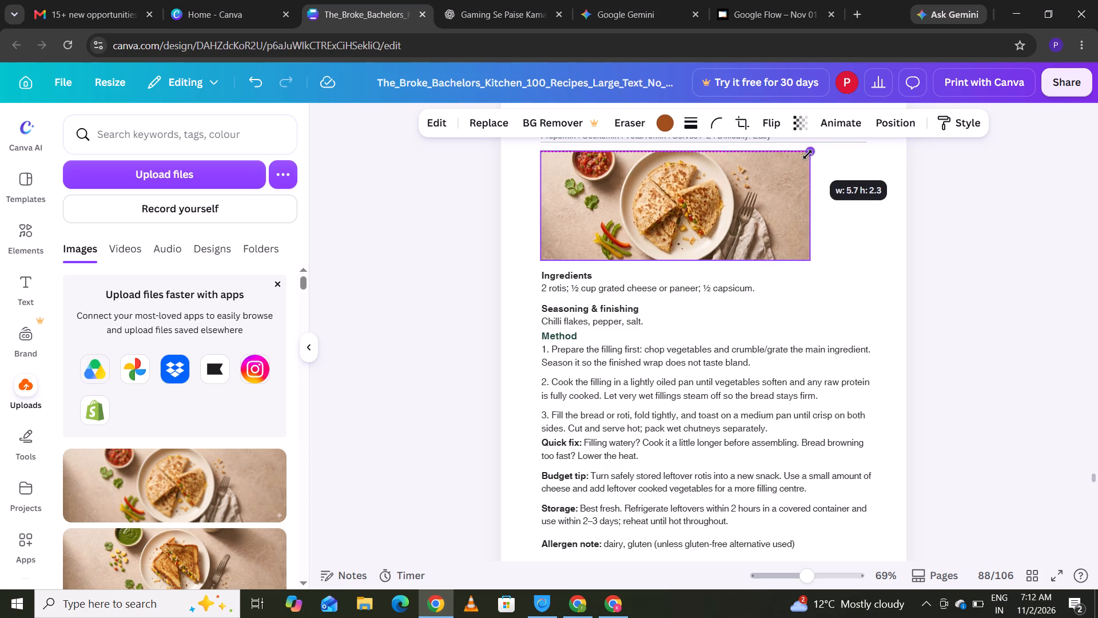
{"action": "left_click_drag", "start_coordinate": [807, 154], "coordinate": [822, 146]}
{"action": "left_click", "coordinate": [956, 256]}
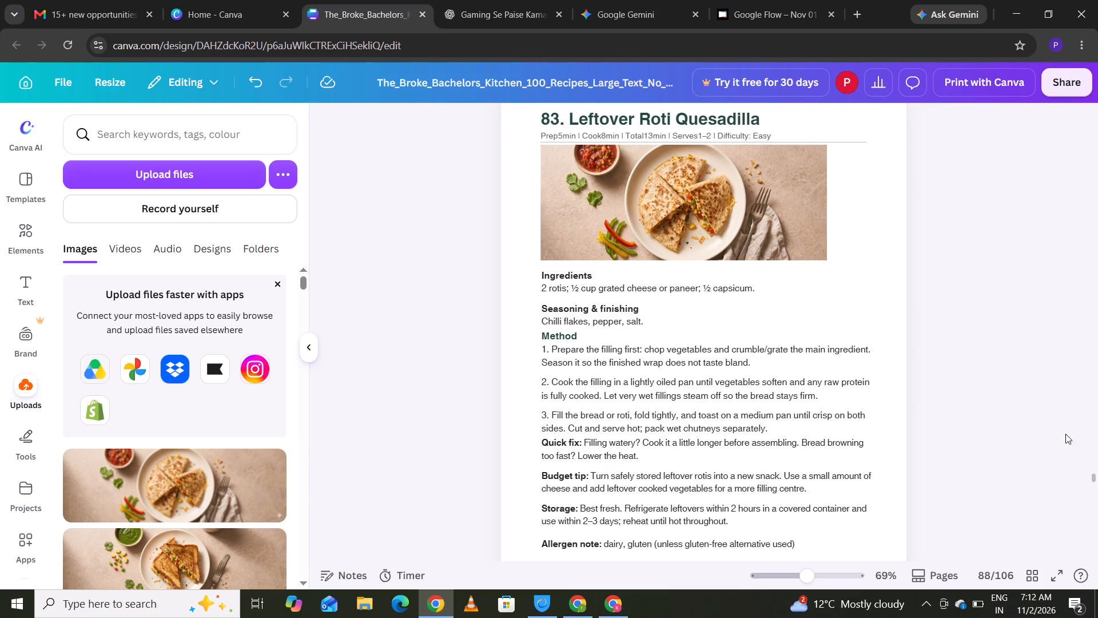
Look over page 88 with its quesadilla image and page 89, "84. Crispy Besan Chana", checking the image and text layout.
{"action": "left_click", "coordinate": [1092, 476]}
{"action": "key", "text": "Down"}
{"action": "key", "text": "Down"}
{"action": "key", "text": "Down"}
{"action": "key", "text": "Down"}
{"action": "key", "text": "Down"}
{"action": "key", "text": "Down"}
{"action": "key", "text": "Down"}
{"action": "key", "text": "Down"}
{"action": "key", "text": "Down"}
{"action": "key", "text": "Down"}
{"action": "key", "text": "Down"}
{"action": "key", "text": "Down"}
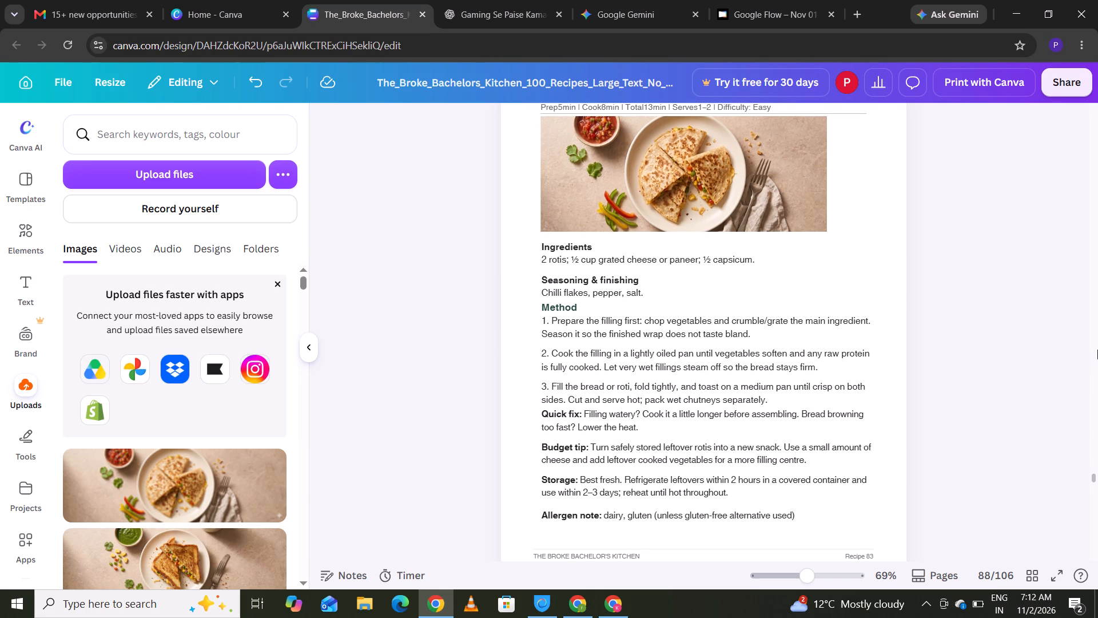
{"action": "key", "text": "Down"}
{"action": "key", "text": "Down"}
{"action": "key", "text": "Down"}
{"action": "key", "text": "Down"}
{"action": "key", "text": "Down"}
{"action": "key", "text": "Down"}
{"action": "key", "text": "Down"}
{"action": "key", "text": "Down"}
{"action": "key", "text": "Down"}
{"action": "key", "text": "Down"}
{"action": "key", "text": "Down"}
{"action": "key", "text": "Down"}
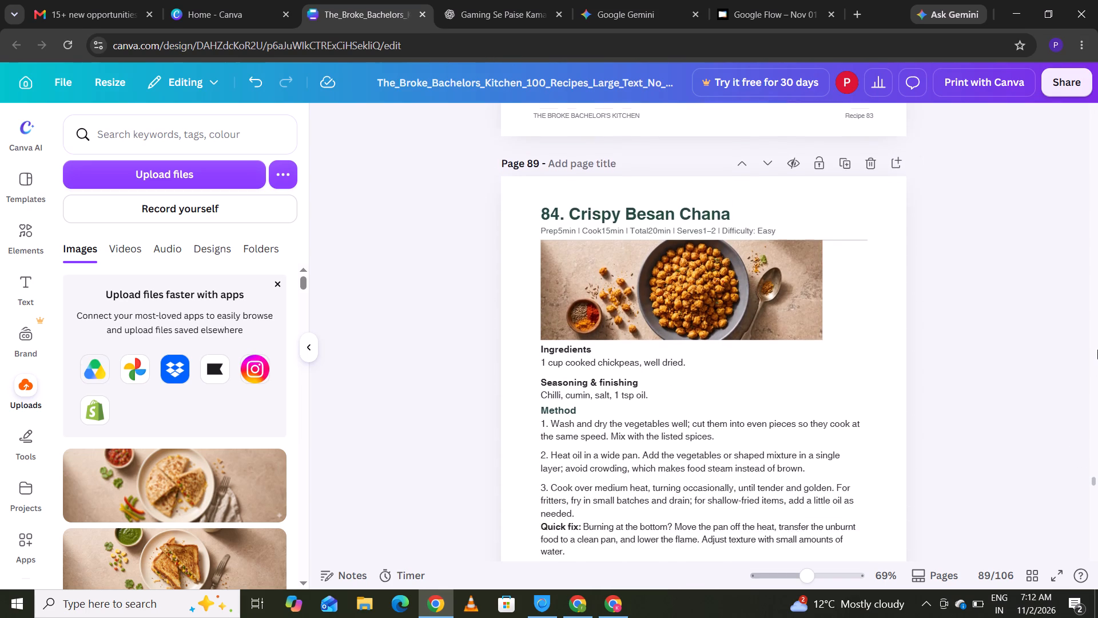
{"action": "key", "text": "Up"}
{"action": "key", "text": "Up"}
{"action": "key", "text": "Up"}
{"action": "key", "text": "Up"}
{"action": "key", "text": "Up"}
{"action": "key", "text": "Up"}
{"action": "key", "text": "Up"}
{"action": "key", "text": "Up"}
{"action": "key", "text": "Up"}
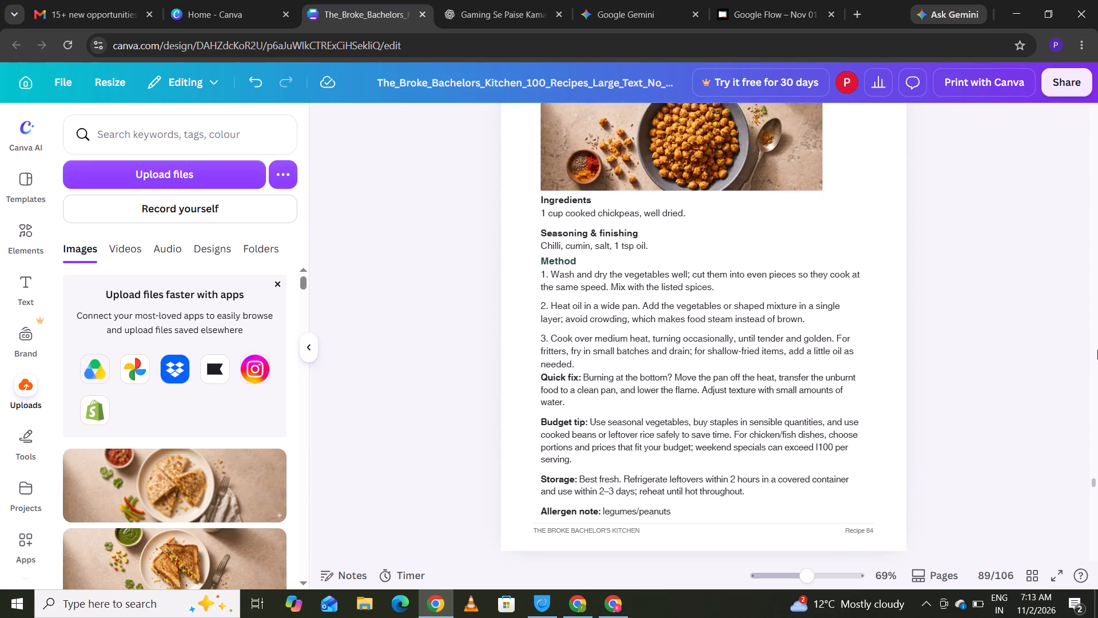
{"action": "key", "text": "Up"}
{"action": "key", "text": "Up"}
{"action": "key", "text": "Up"}
{"action": "key", "text": "Up"}
{"action": "key", "text": "Down"}
{"action": "key", "text": "Down"}
{"action": "key", "text": "Down"}
{"action": "key", "text": "Down"}
{"action": "key", "text": "Down"}
{"action": "key", "text": "Down"}
{"action": "key", "text": "Down"}
{"action": "key", "text": "Down"}
{"action": "key", "text": "Down"}
{"action": "key", "text": "Down"}
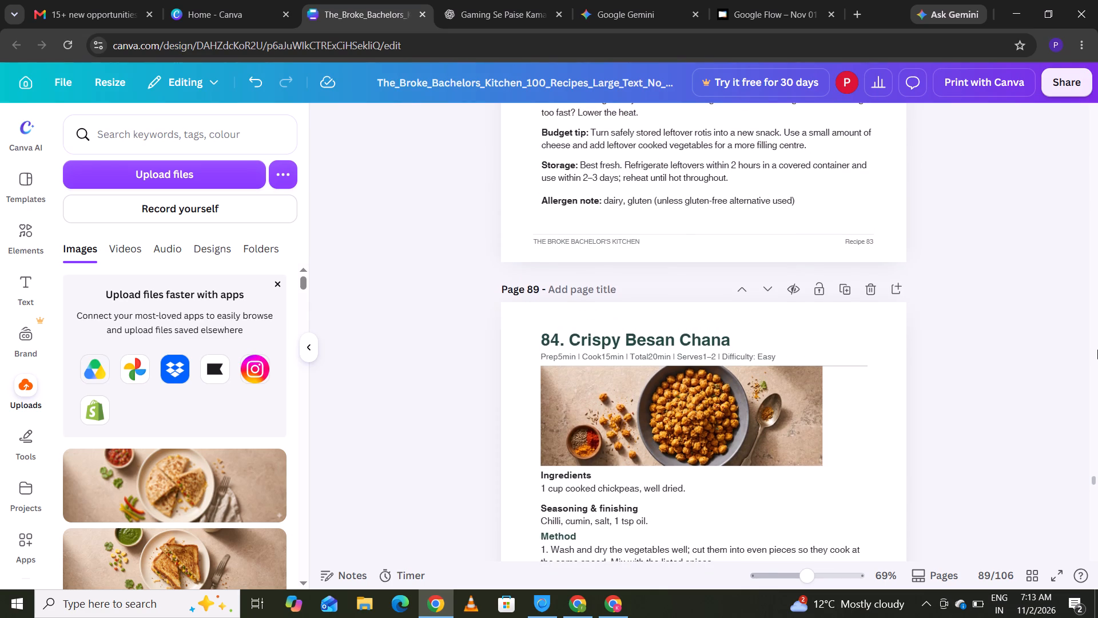
{"action": "key", "text": "Down"}
{"action": "key", "text": "Up"}
{"action": "key", "text": "Up"}
{"action": "key", "text": "Up"}
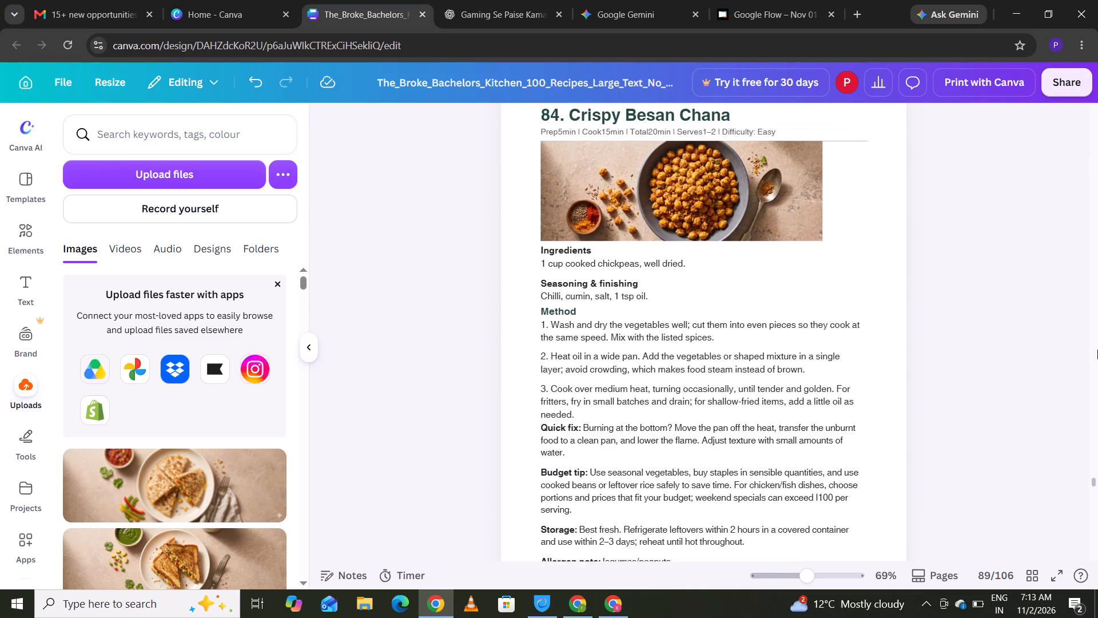
{"action": "key", "text": "Down"}
{"action": "key", "text": "Down"}
{"action": "key", "text": "Down"}
{"action": "key", "text": "Down"}
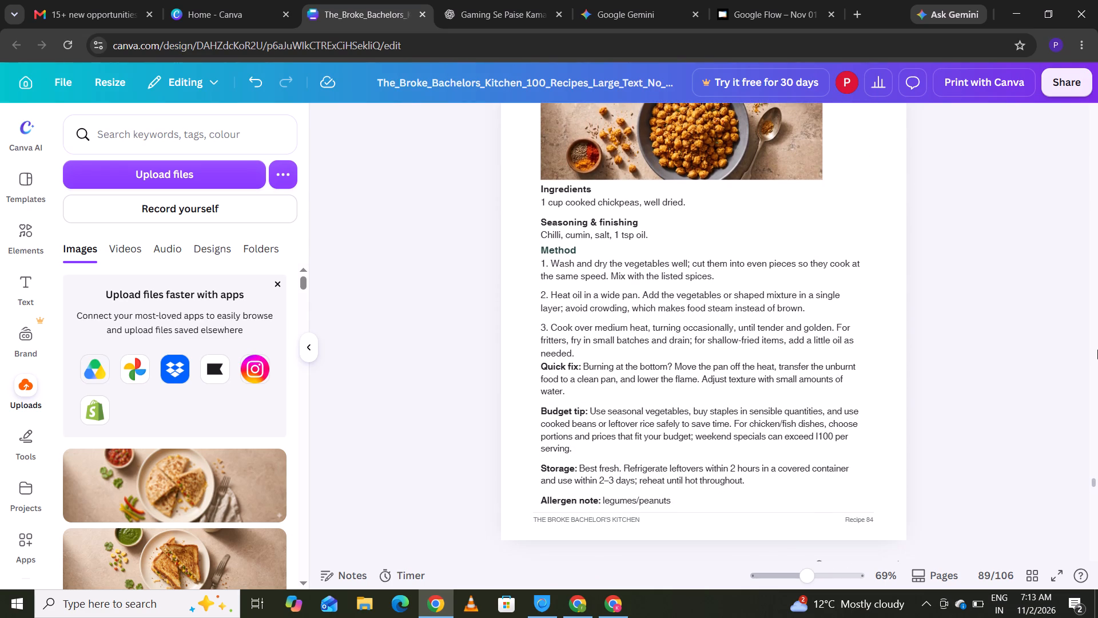
{"action": "key", "text": "Down"}
{"action": "key", "text": "Down"}
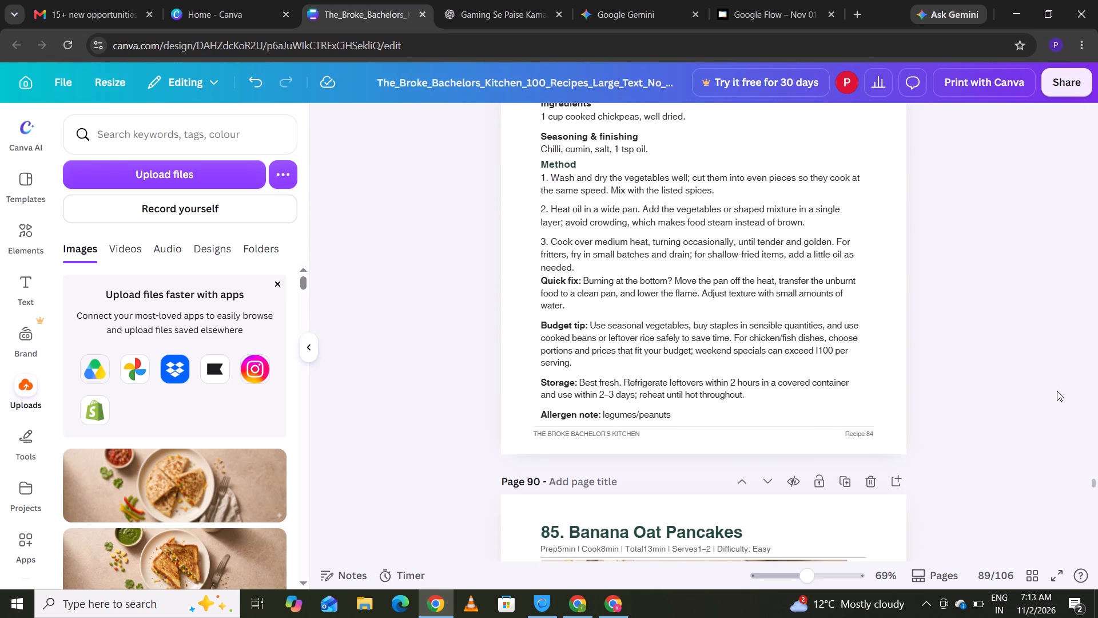
{"action": "left_click", "coordinate": [594, 327]}
{"action": "left_click", "coordinate": [594, 317]}
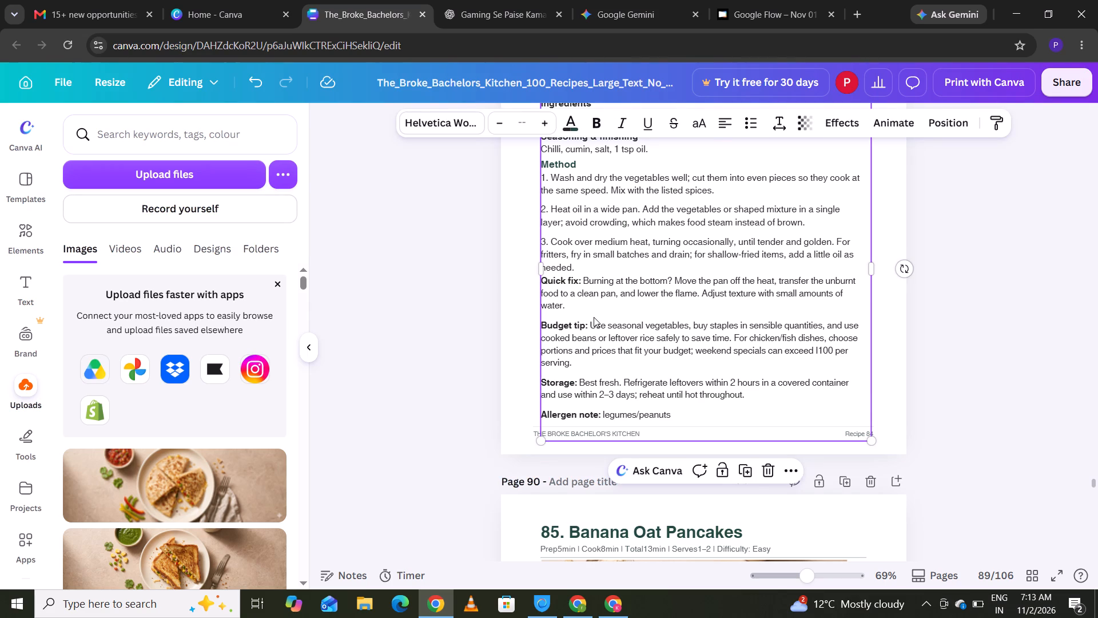
{"action": "left_click", "coordinate": [592, 324]}
{"action": "left_click_drag", "start_coordinate": [592, 323], "coordinate": [654, 315]}
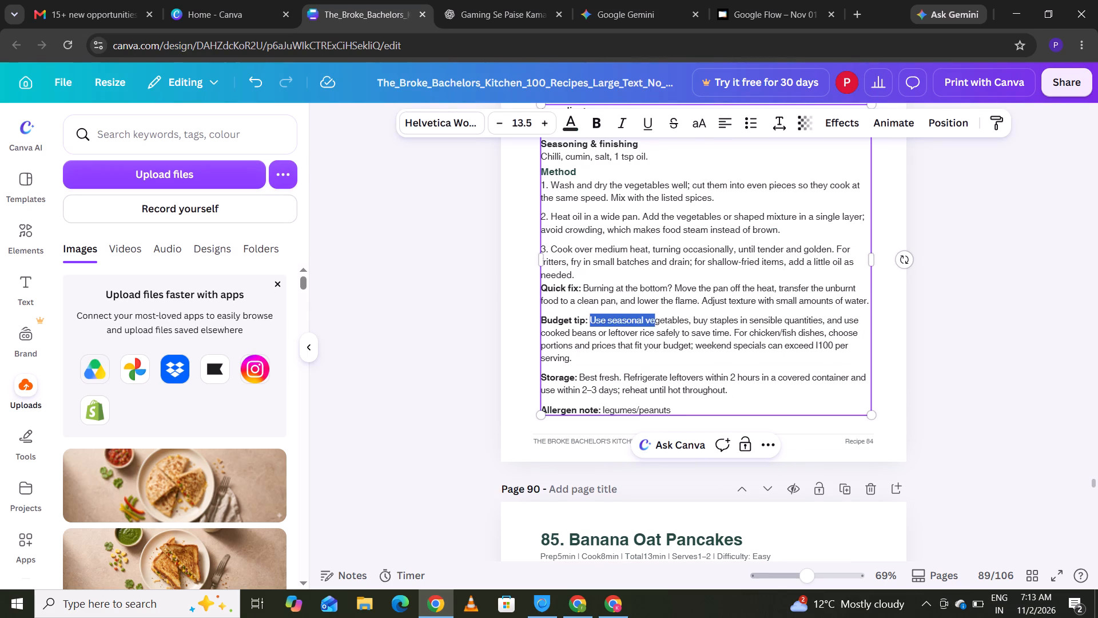
{"action": "left_click_drag", "start_coordinate": [654, 315], "coordinate": [834, 353]}
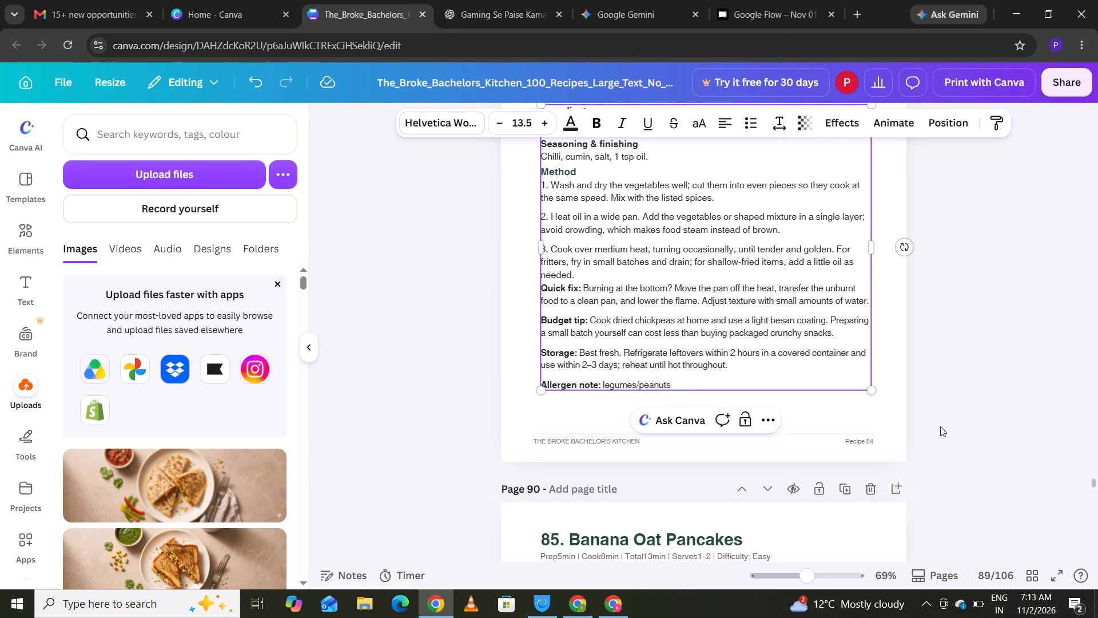
Cut the generic text after "Budget tip:" on page 90, "85. Banana Oat Pancakes", keeping the bold label.
{"action": "left_click", "coordinate": [1092, 481]}
{"action": "key", "text": "Down"}
{"action": "key", "text": "Down"}
{"action": "key", "text": "Down"}
{"action": "key", "text": "Down"}
{"action": "key", "text": "Down"}
{"action": "key", "text": "Down"}
{"action": "key", "text": "Down"}
{"action": "key", "text": "Down"}
{"action": "key", "text": "Down"}
{"action": "key", "text": "Down"}
{"action": "key", "text": "Down"}
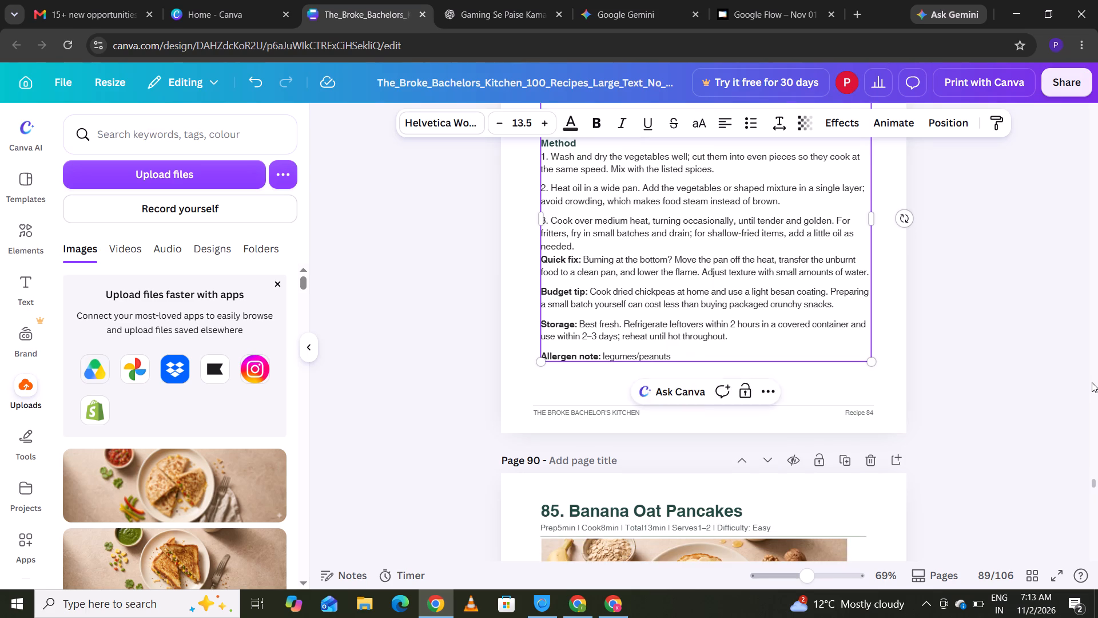
{"action": "key", "text": "Down"}
{"action": "key", "text": "Down"}
{"action": "key", "text": "Down"}
{"action": "key", "text": "Down"}
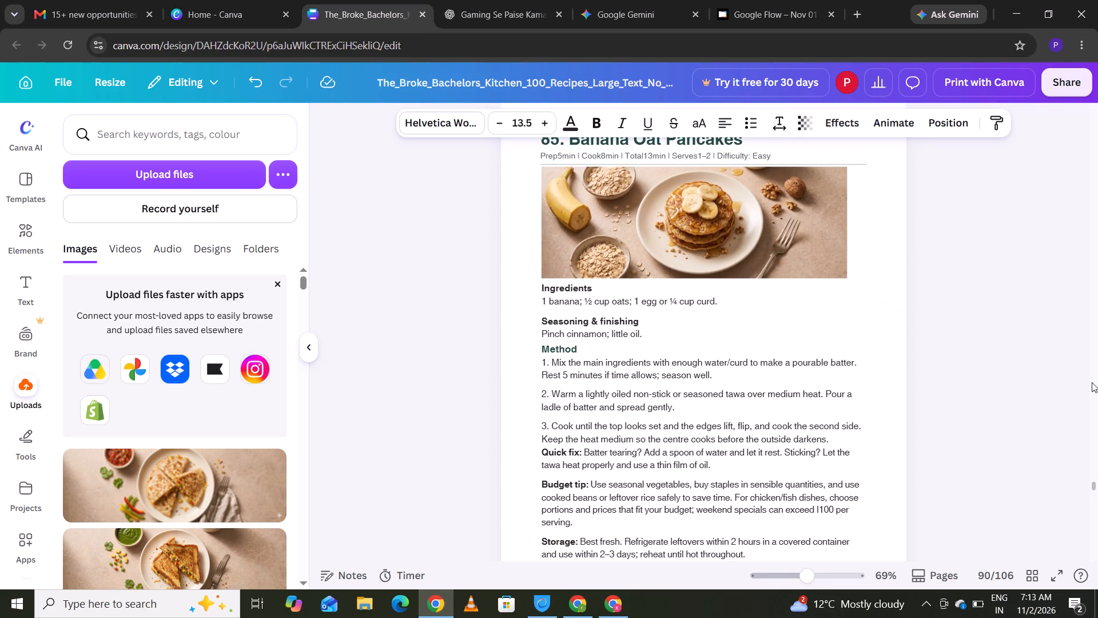
{"action": "key", "text": "Down"}
{"action": "key", "text": "Up"}
{"action": "key", "text": "Up"}
{"action": "key", "text": "Up"}
{"action": "key", "text": "Down"}
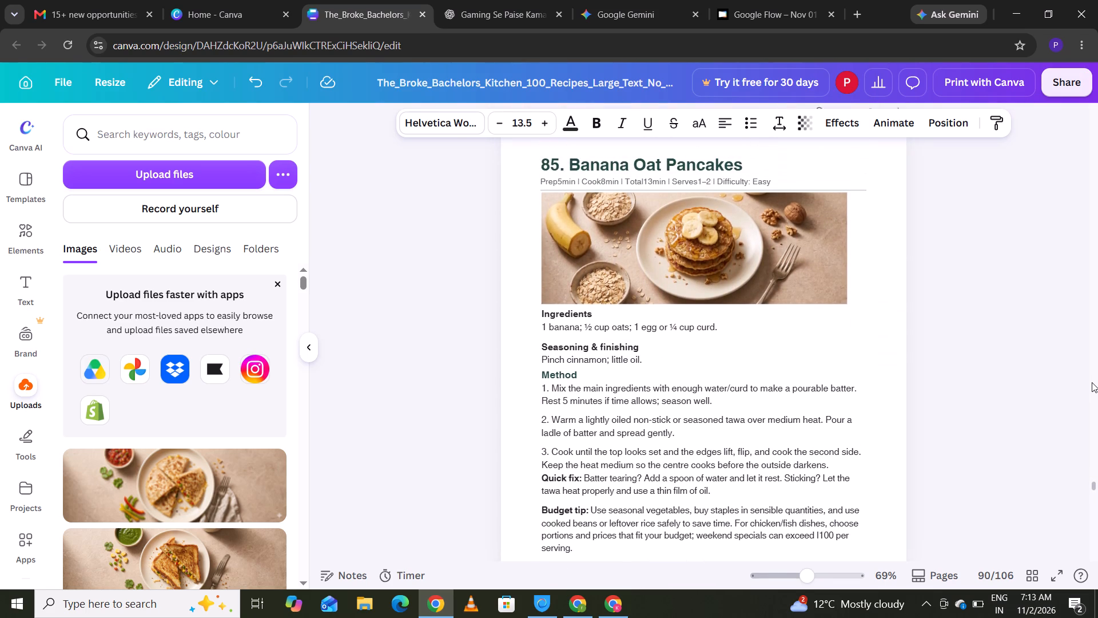
{"action": "key", "text": "Down"}
{"action": "key", "text": "Down"}
{"action": "key", "text": "Down"}
{"action": "key", "text": "Down"}
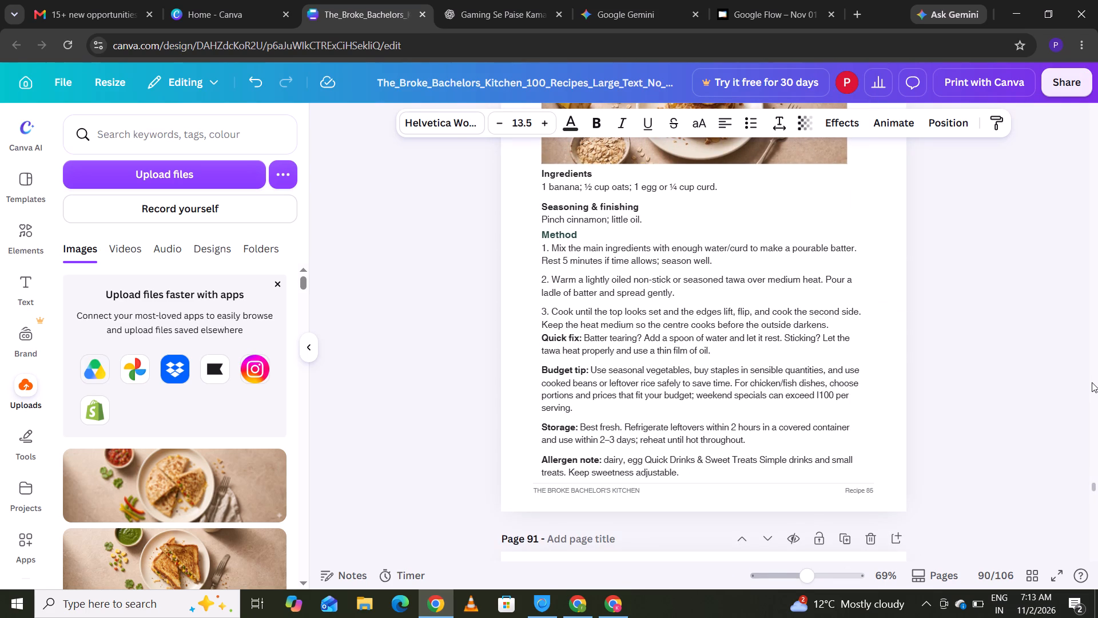
{"action": "left_click", "coordinate": [592, 368]}
{"action": "left_click", "coordinate": [592, 368]}
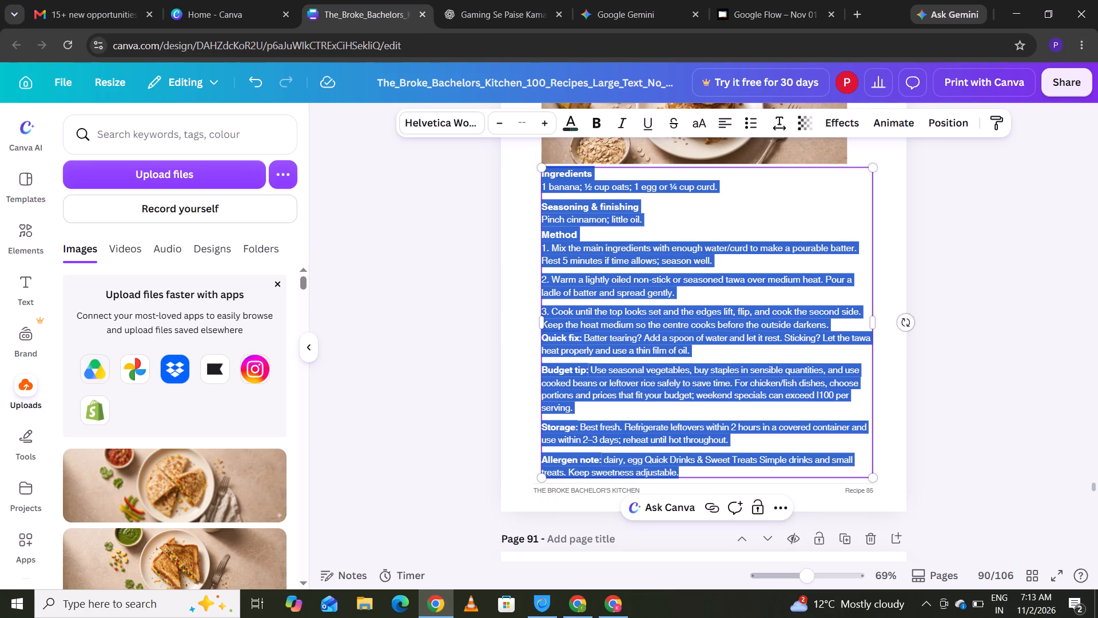
{"action": "left_click", "coordinate": [592, 369]}
{"action": "left_click_drag", "start_coordinate": [592, 369], "coordinate": [769, 408]}
{"action": "right_click", "coordinate": [747, 380]}
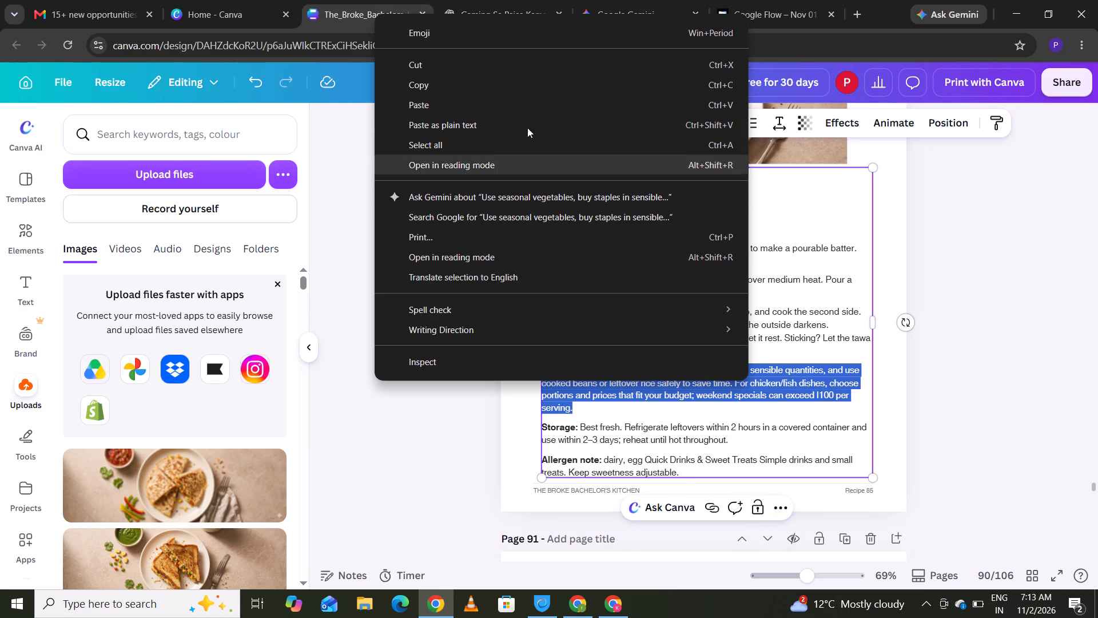
{"action": "left_click", "coordinate": [517, 66]}
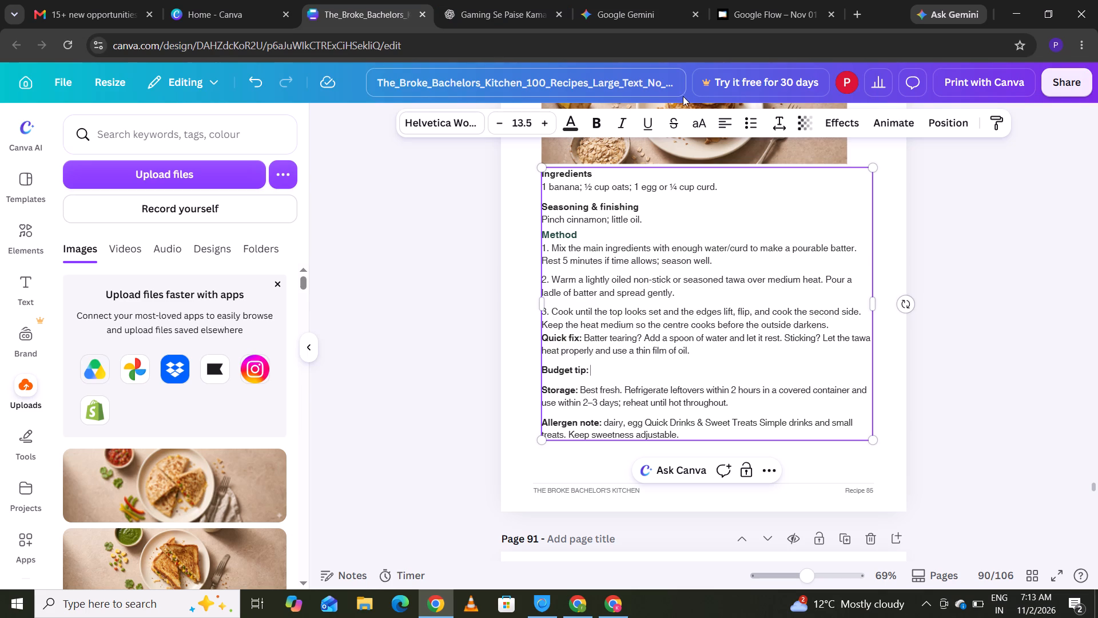
{"action": "left_click", "coordinate": [1037, 243]}
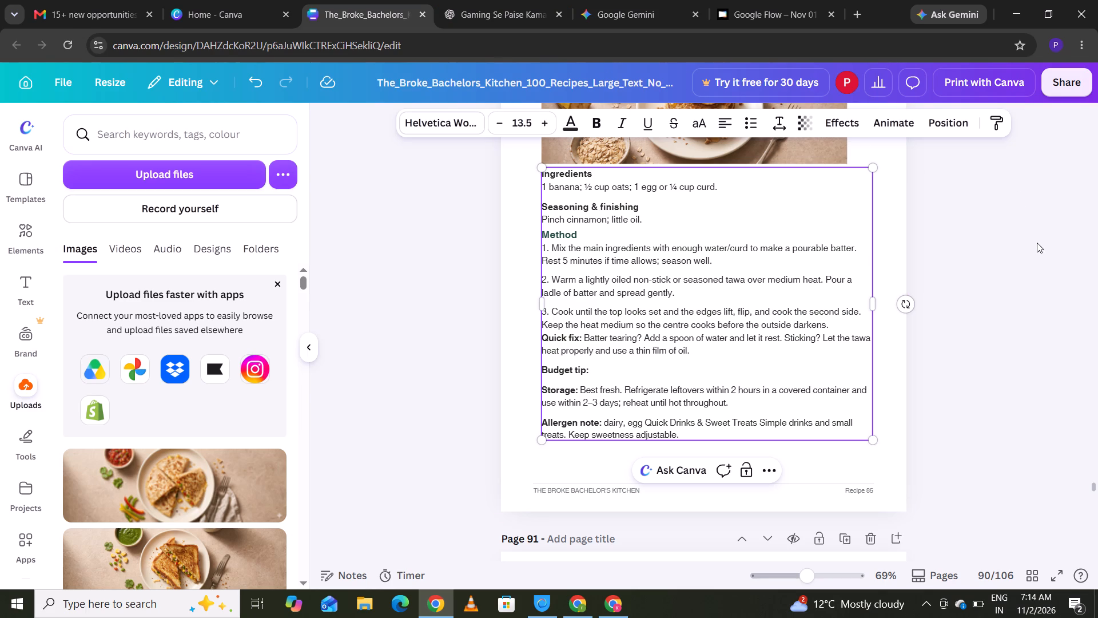
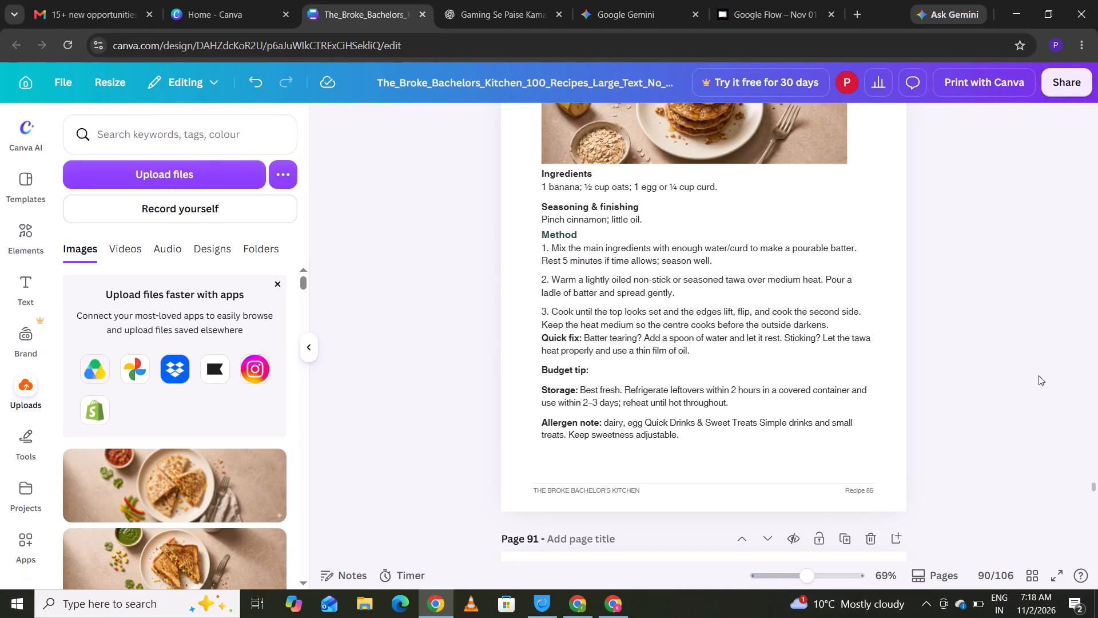
{"action": "left_click", "coordinate": [1097, 486]}
{"action": "key", "text": "Up"}
{"action": "key", "text": "Up"}
{"action": "key", "text": "Up"}
{"action": "key", "text": "Up"}
{"action": "key", "text": "Up"}
{"action": "key", "text": "Up"}
{"action": "key", "text": "Up"}
{"action": "key", "text": "Up"}
{"action": "key", "text": "Up"}
{"action": "key", "text": "Up"}
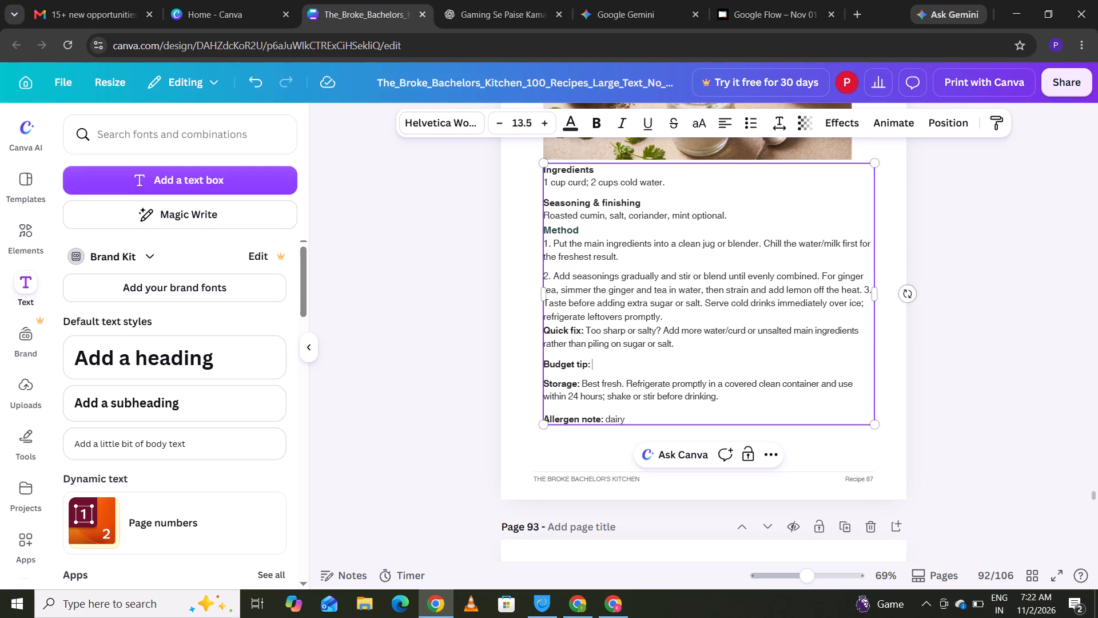
{"action": "left_click", "coordinate": [607, 360]}
{"action": "right_click", "coordinate": [607, 360]}
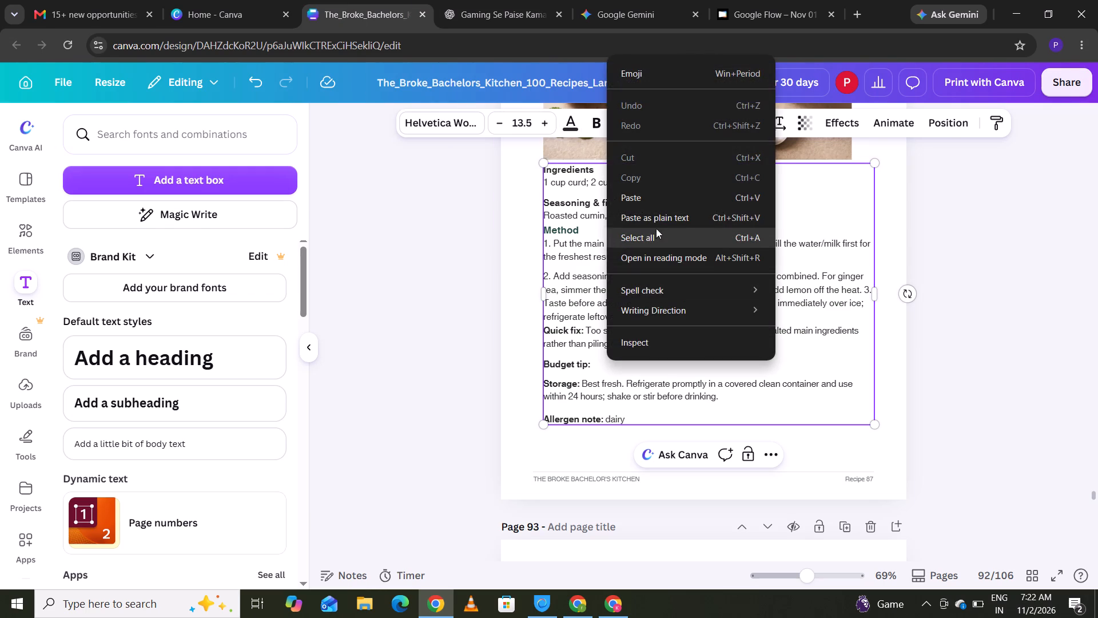
{"action": "left_click", "coordinate": [659, 223]}
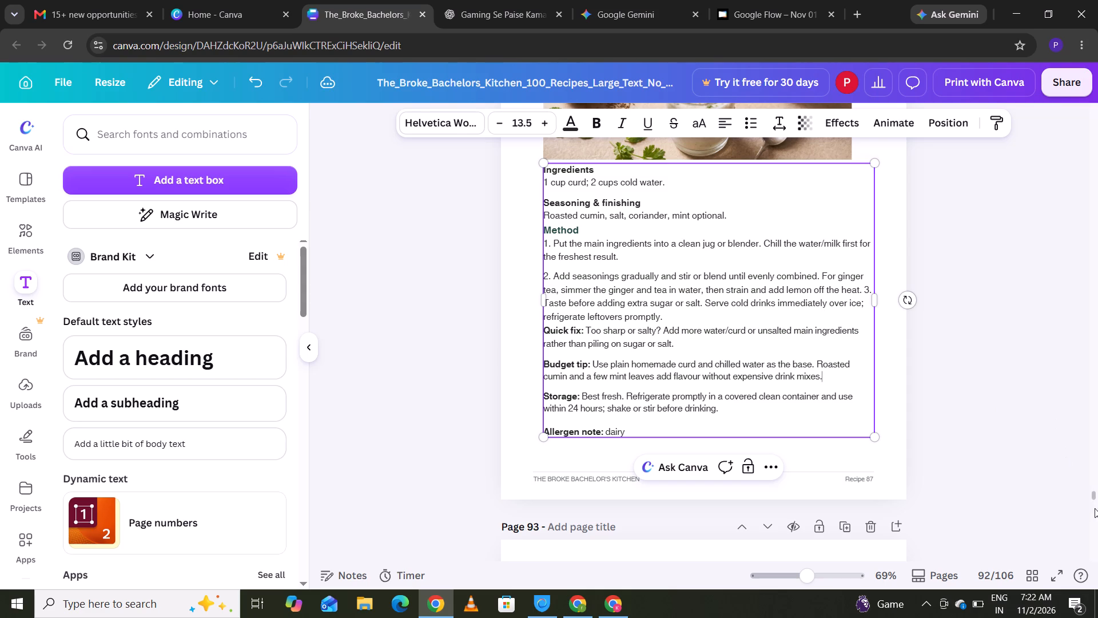
Go to the "Budget tip:" paragraph of recipe 88, Sweet Lassi, on page 93.
{"action": "left_click", "coordinate": [1095, 496]}
{"action": "key", "text": "Down"}
{"action": "key", "text": "Down"}
{"action": "key", "text": "Down"}
{"action": "key", "text": "Down"}
{"action": "key", "text": "Down"}
{"action": "key", "text": "Down"}
{"action": "key", "text": "Down"}
{"action": "key", "text": "Down"}
{"action": "key", "text": "Down"}
{"action": "key", "text": "Down"}
{"action": "key", "text": "Down"}
{"action": "key", "text": "Down"}
{"action": "key", "text": "Down"}
{"action": "key", "text": "Down"}
{"action": "key", "text": "Down"}
{"action": "key", "text": "Down"}
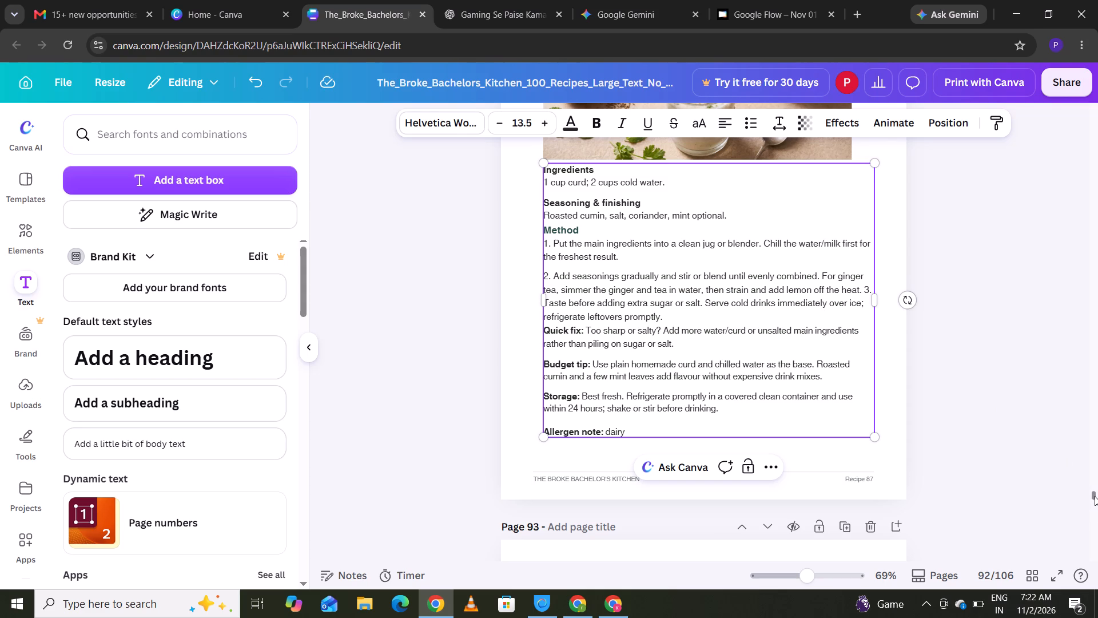
{"action": "key", "text": "Up"}
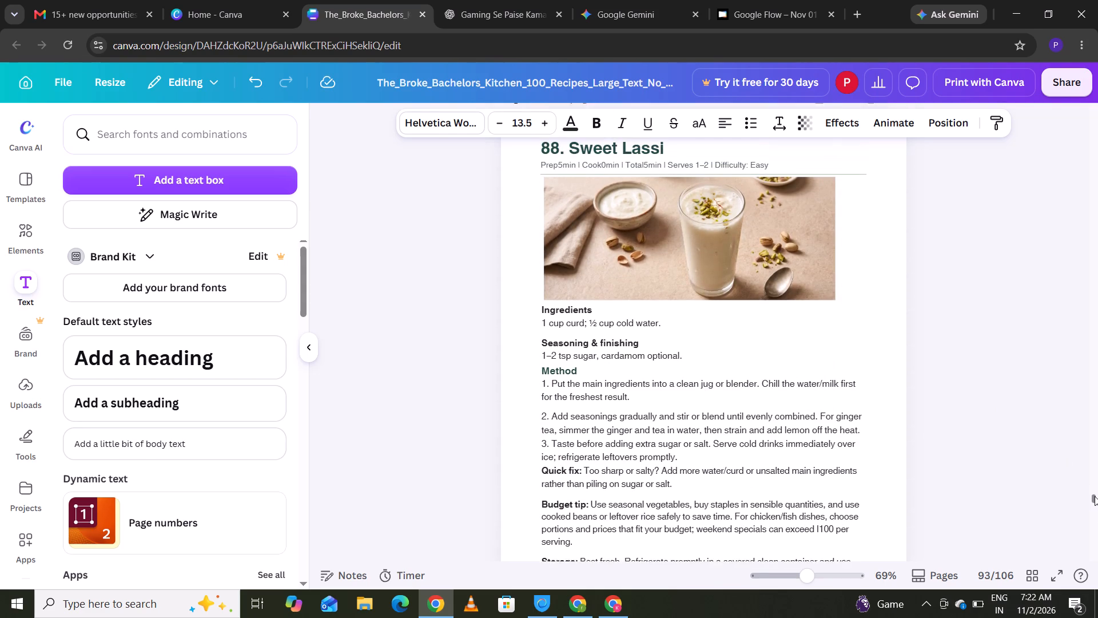
{"action": "key", "text": "Up"}
{"action": "key", "text": "Down"}
{"action": "key", "text": "Down"}
{"action": "key", "text": "Down"}
{"action": "key", "text": "Down"}
{"action": "key", "text": "Down"}
{"action": "key", "text": "Down"}
{"action": "key", "text": "Down"}
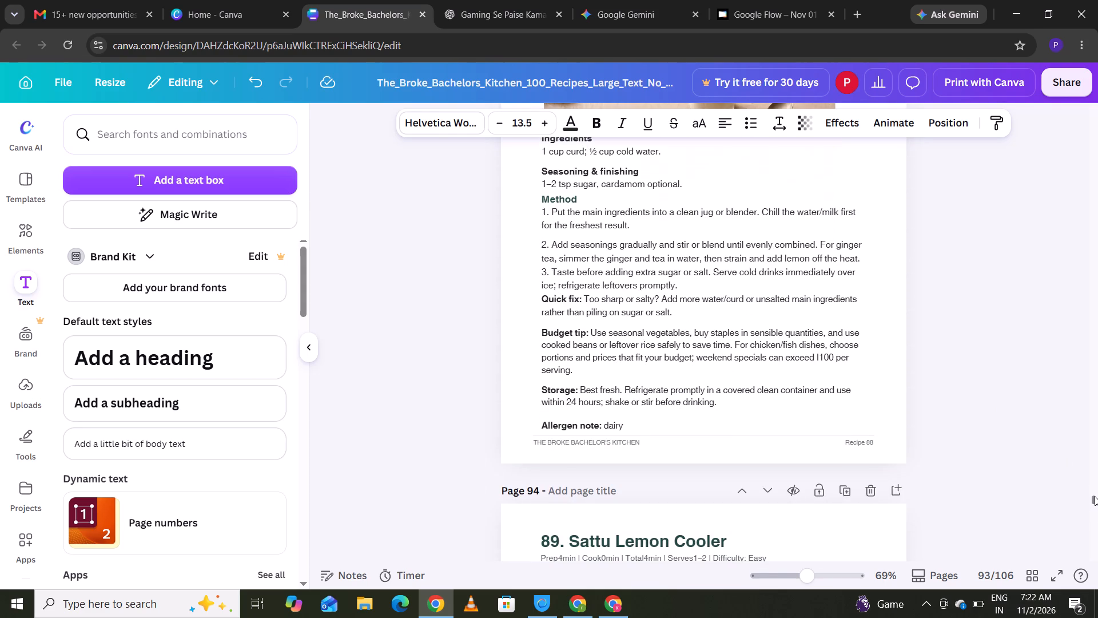
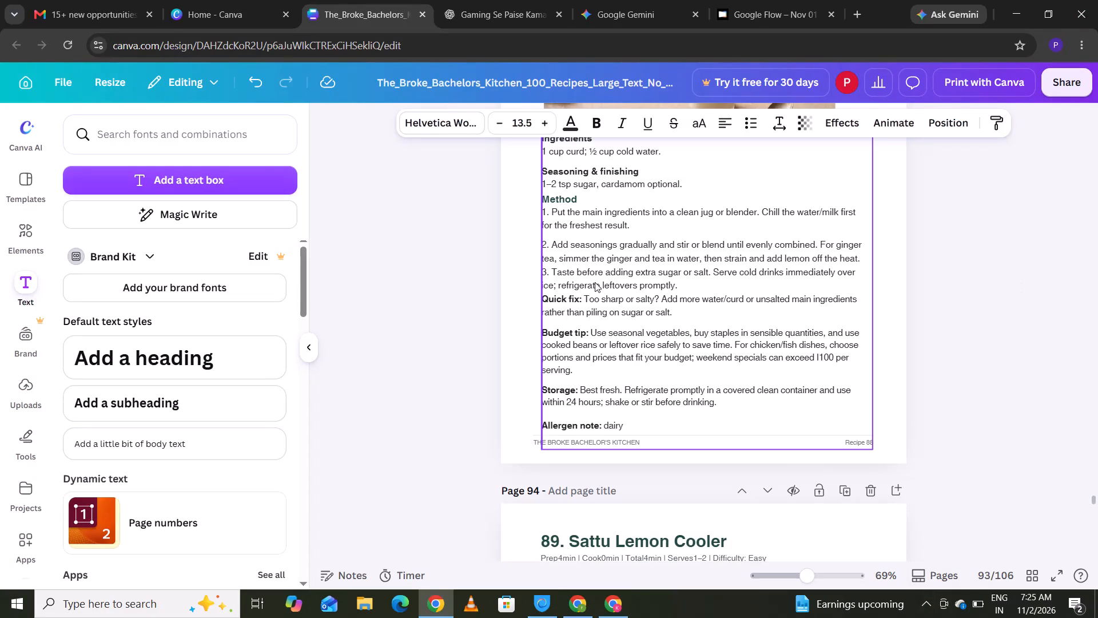
{"action": "left_click", "coordinate": [942, 341]}
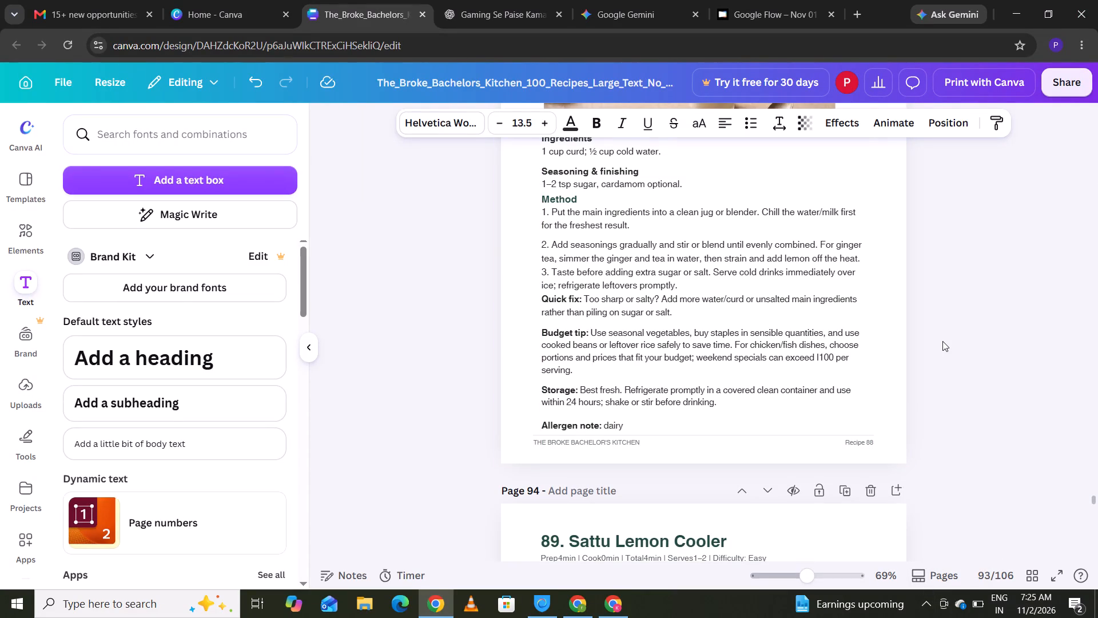
{"action": "left_click", "coordinate": [1093, 496]}
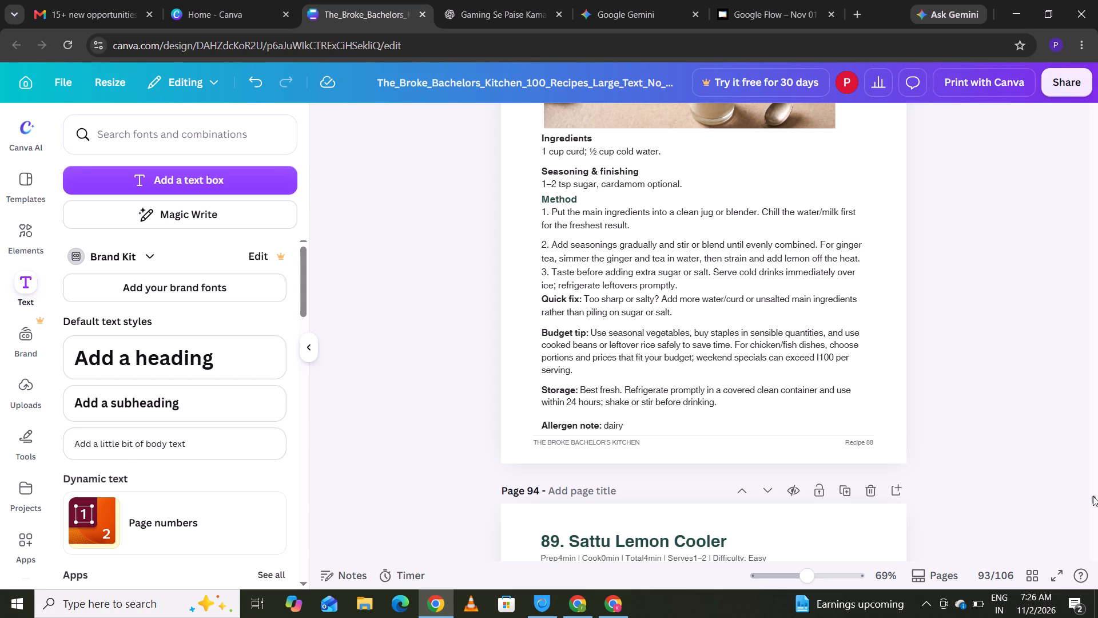
{"action": "key", "text": "Up"}
{"action": "key", "text": "Up"}
{"action": "key", "text": "Up"}
{"action": "key", "text": "Up"}
{"action": "key", "text": "Up"}
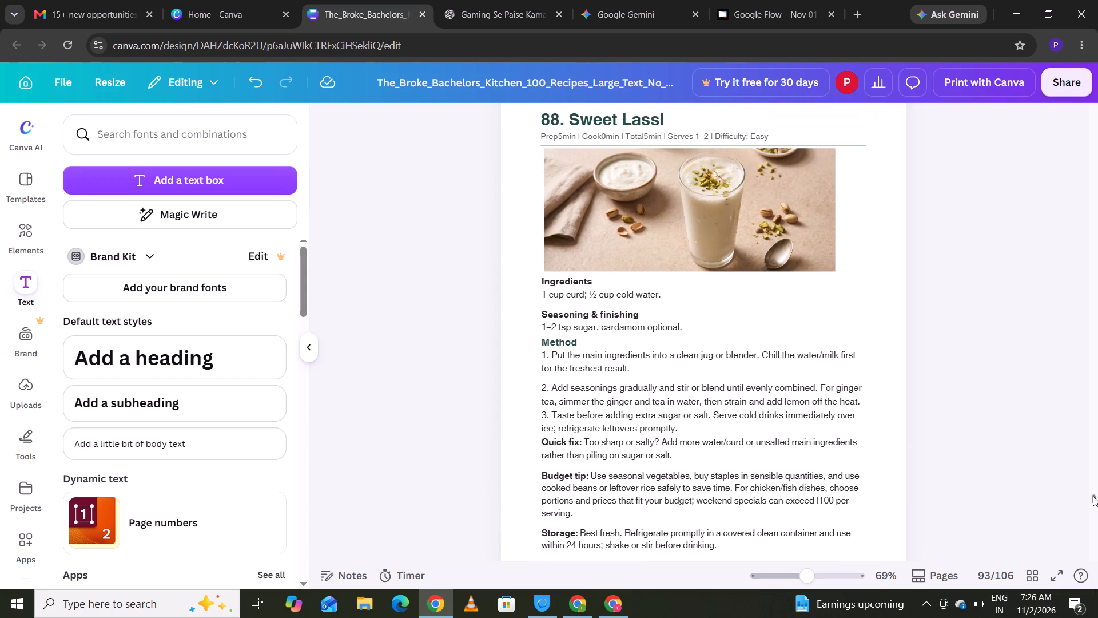
{"action": "key", "text": "Up"}
{"action": "key", "text": "Down"}
{"action": "key", "text": "Down"}
{"action": "key", "text": "Down"}
{"action": "key", "text": "Down"}
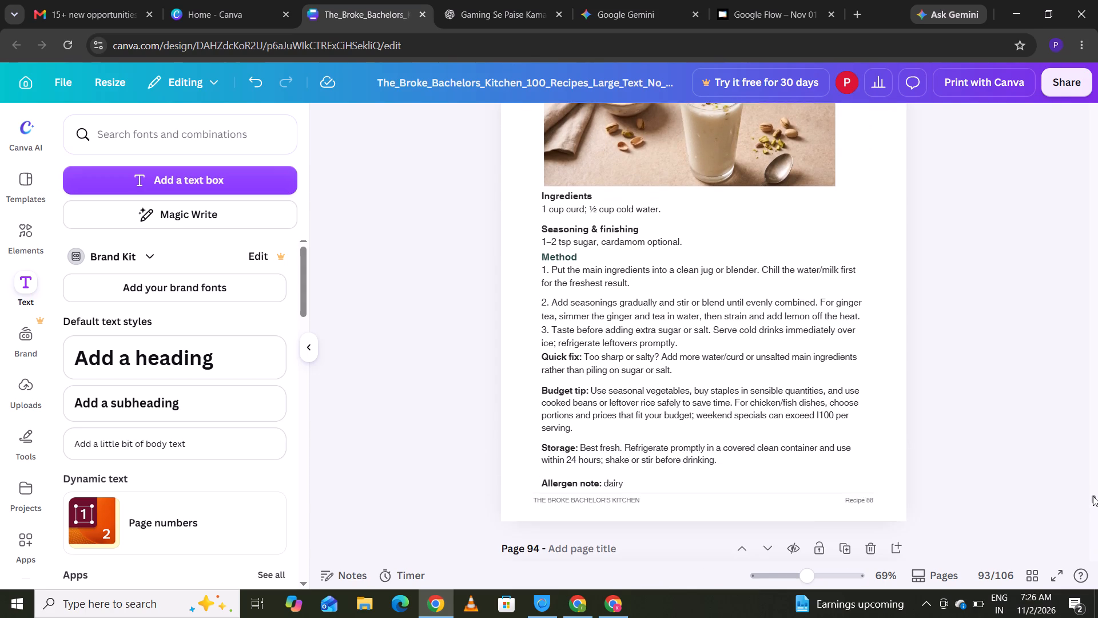
{"action": "key", "text": "Down"}
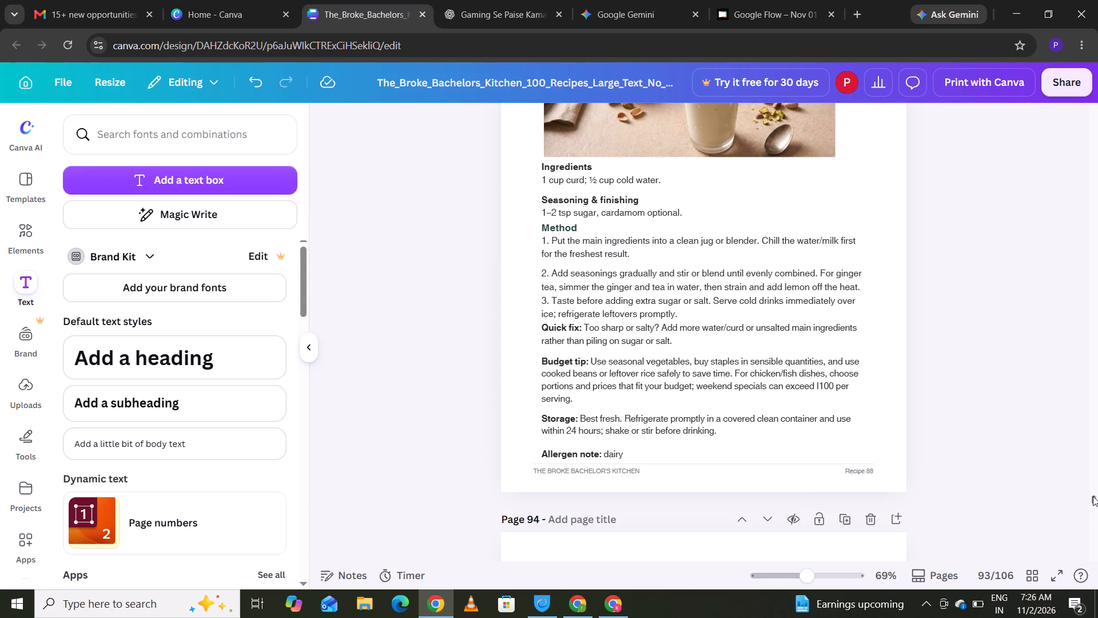
{"action": "key", "text": "Down"}
{"action": "key", "text": "Down"}
{"action": "key", "text": "Down"}
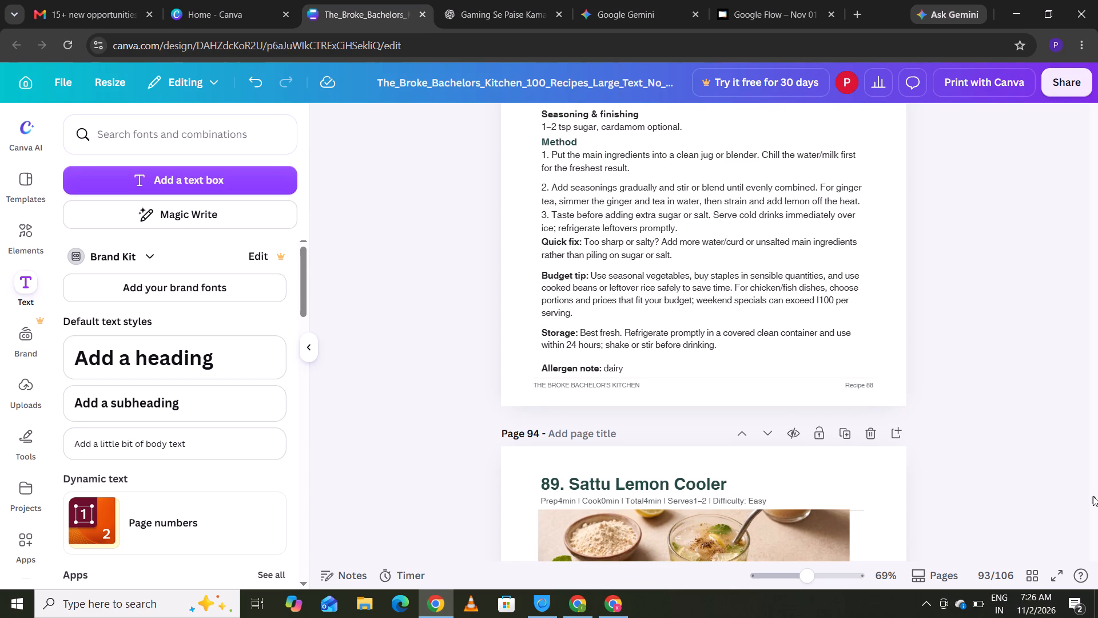
{"action": "key", "text": "Down"}
{"action": "key", "text": "Down"}
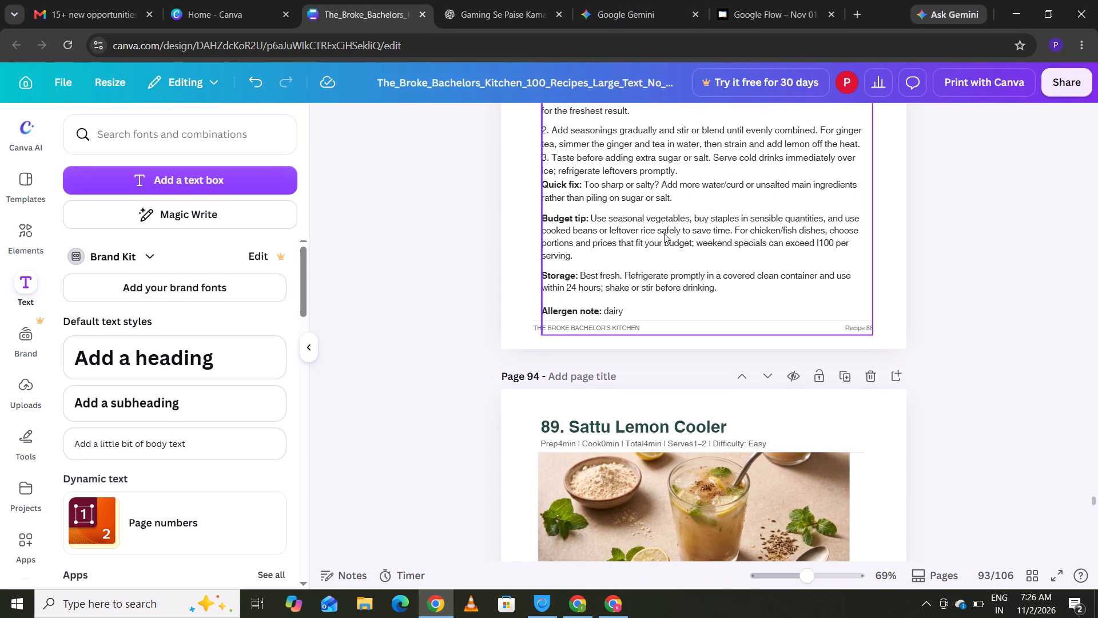
{"action": "double_click", "coordinate": [590, 213]}
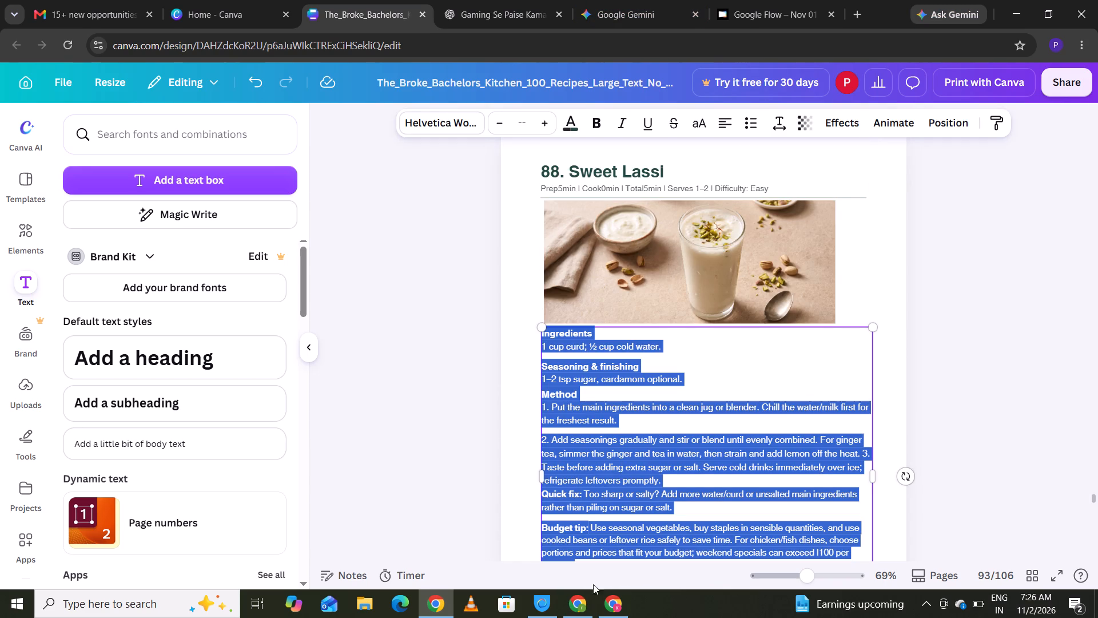
{"action": "left_click", "coordinate": [590, 526]}
{"action": "left_click_drag", "start_coordinate": [590, 526], "coordinate": [634, 532]}
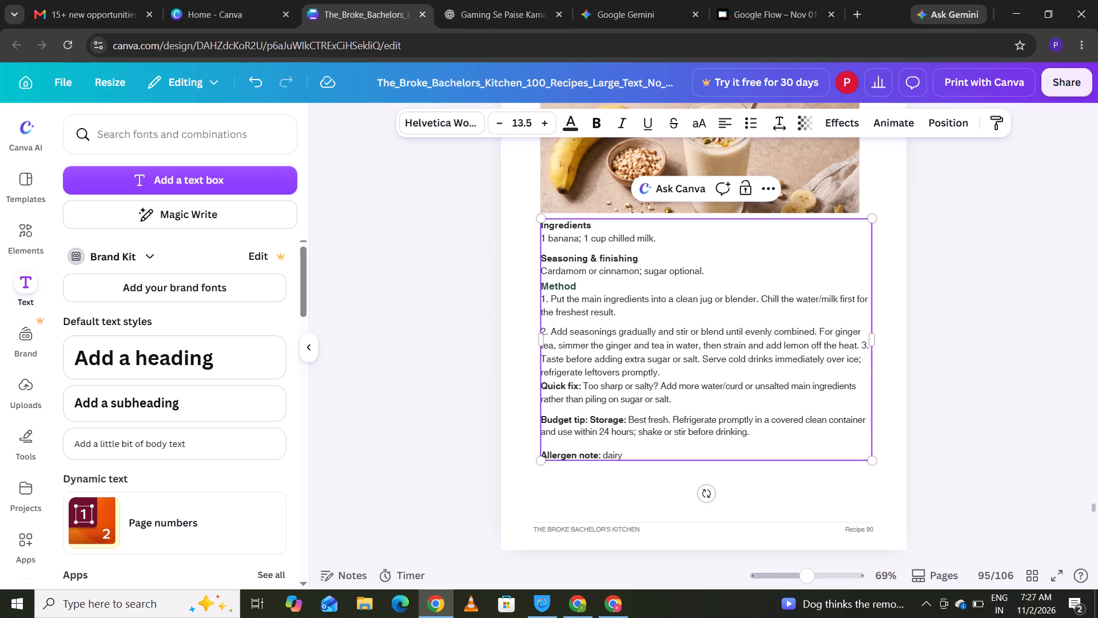
{"action": "left_click", "coordinate": [589, 417]}
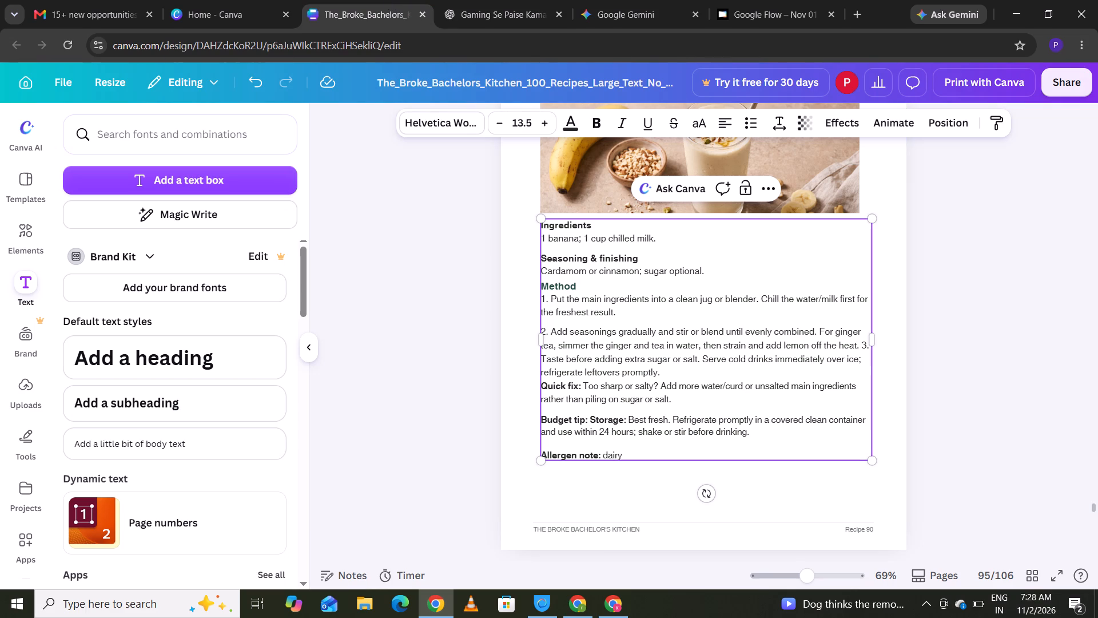
{"action": "left_click", "coordinate": [589, 417]}
{"action": "right_click", "coordinate": [589, 417]}
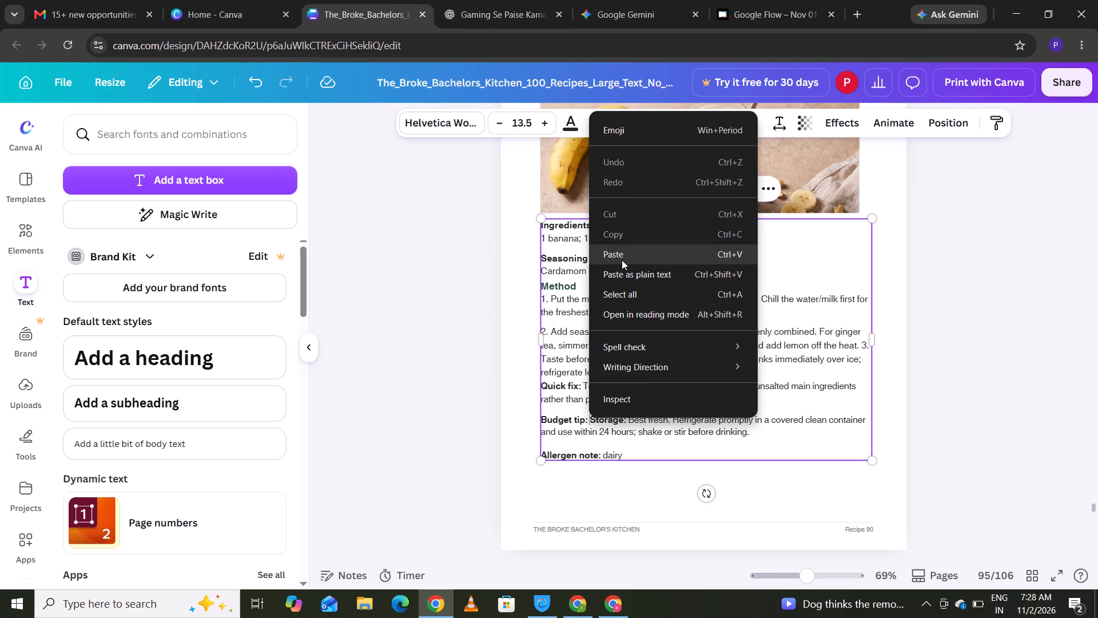
{"action": "left_click", "coordinate": [622, 260]}
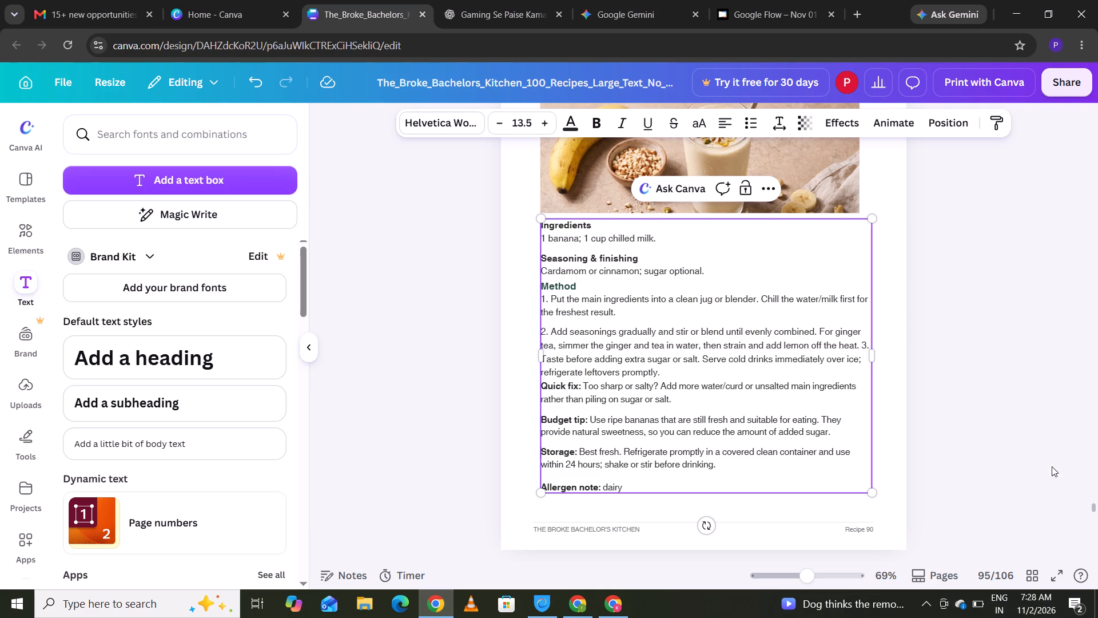
Delete the blank image placeholder below the title of recipe 91, Iced Coffee at Home, on page 96.
{"action": "left_click", "coordinate": [1096, 503]}
{"action": "key", "text": "Down"}
{"action": "key", "text": "Down"}
{"action": "key", "text": "Down"}
{"action": "key", "text": "Down"}
{"action": "key", "text": "Down"}
{"action": "key", "text": "Down"}
{"action": "key", "text": "Down"}
{"action": "key", "text": "Down"}
{"action": "key", "text": "Down"}
{"action": "key", "text": "Down"}
{"action": "key", "text": "Down"}
{"action": "key", "text": "Down"}
{"action": "key", "text": "Down"}
{"action": "key", "text": "Down"}
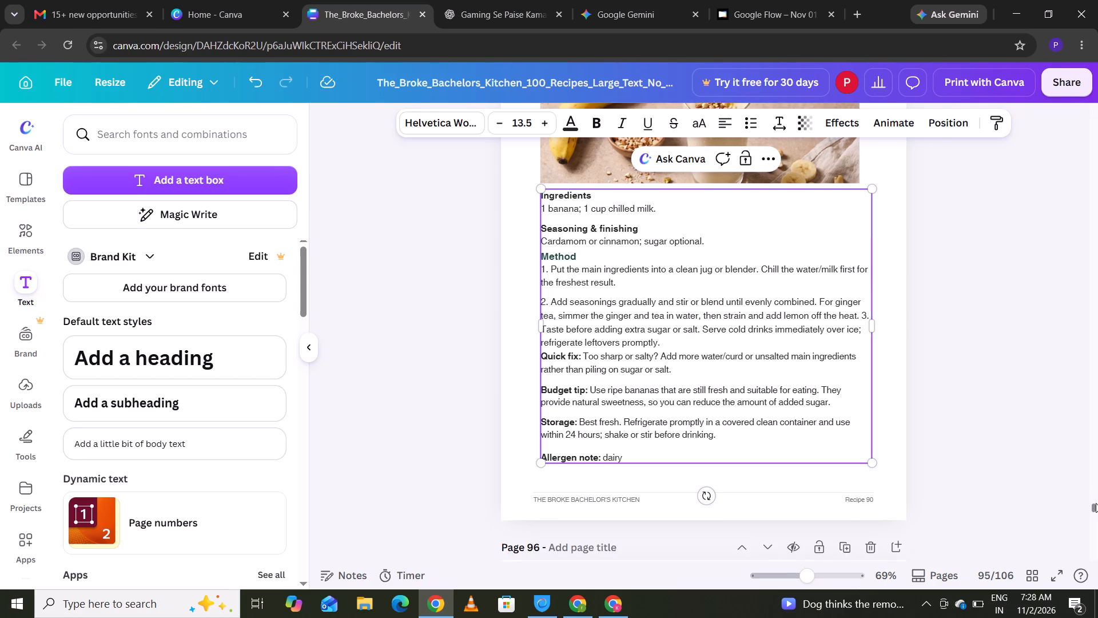
{"action": "key", "text": "Down"}
{"action": "key", "text": "Down"}
{"action": "key", "text": "Down"}
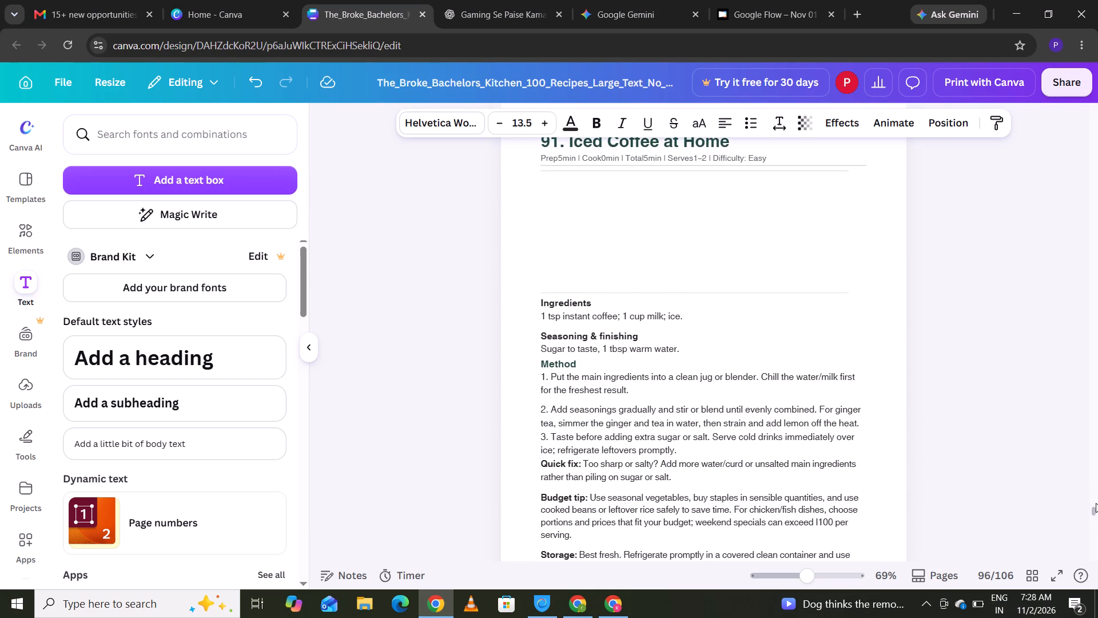
{"action": "key", "text": "Up"}
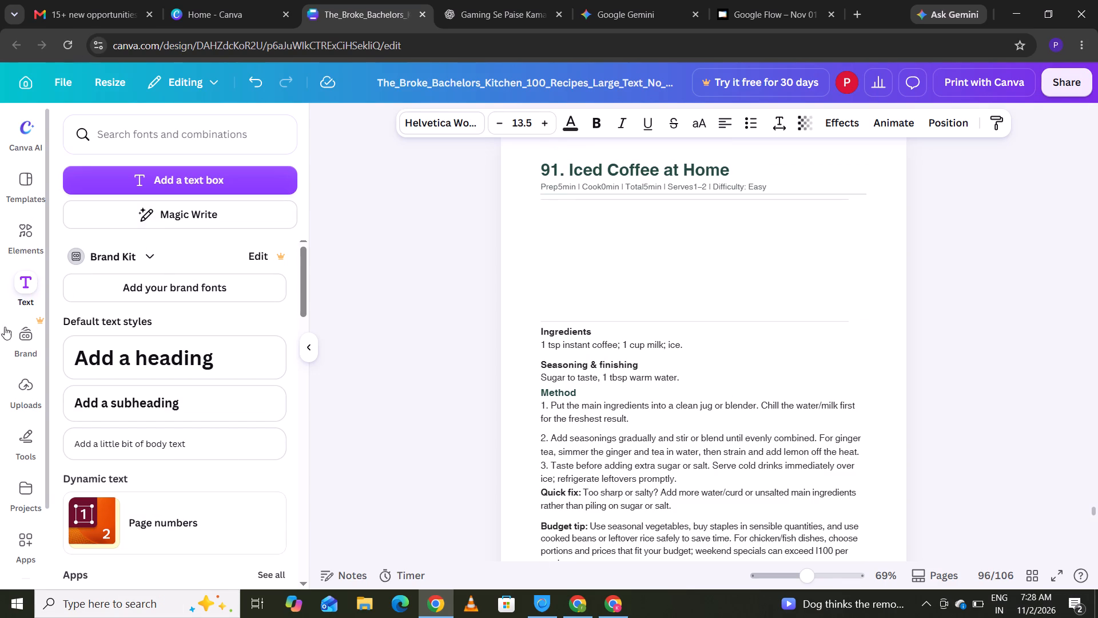
{"action": "double_click", "coordinate": [21, 390]}
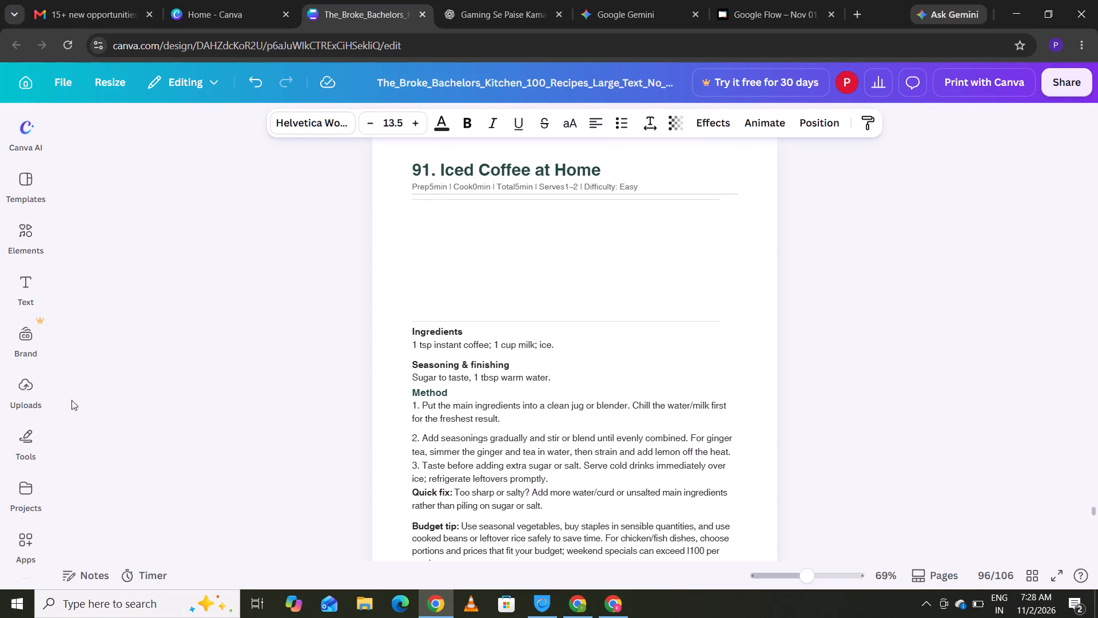
{"action": "double_click", "coordinate": [18, 399]}
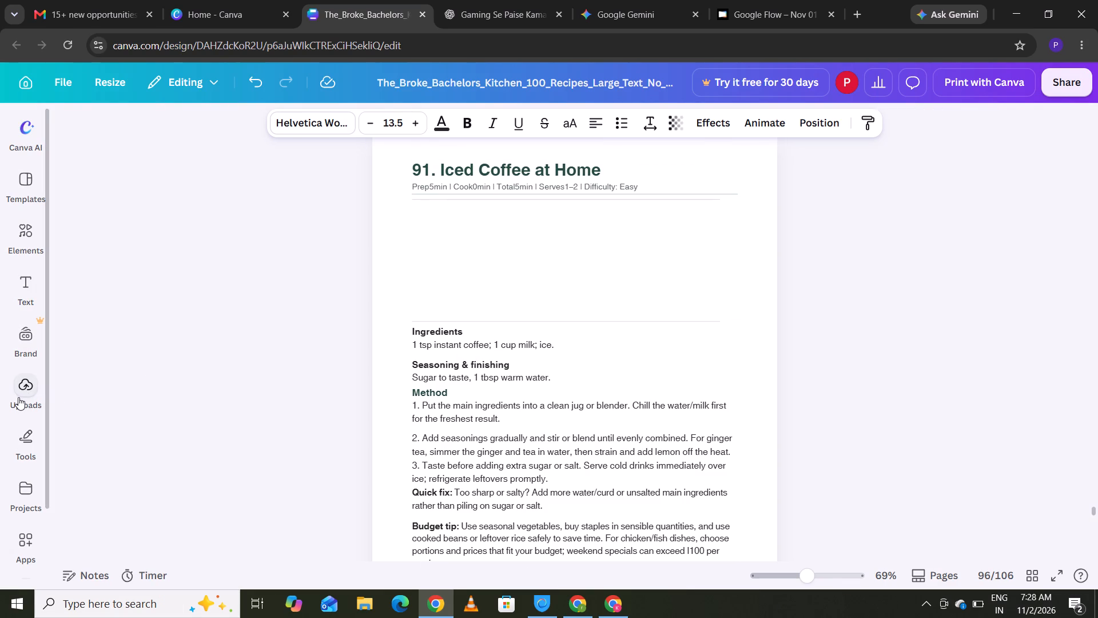
{"action": "left_click", "coordinate": [19, 393]}
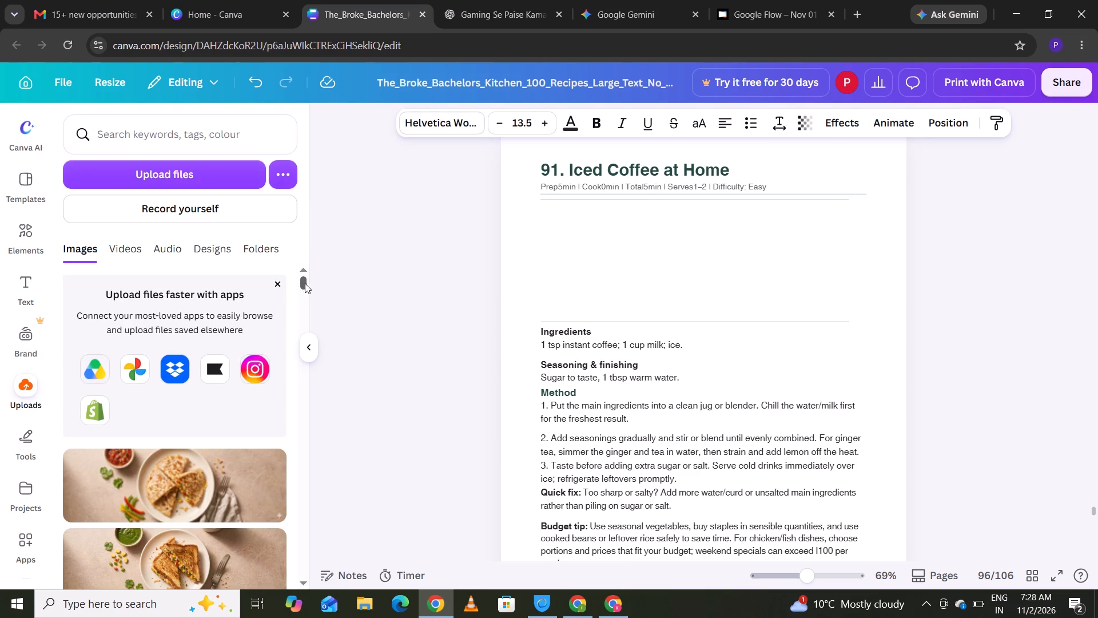
{"action": "left_click", "coordinate": [613, 255]}
{"action": "right_click", "coordinate": [613, 255]}
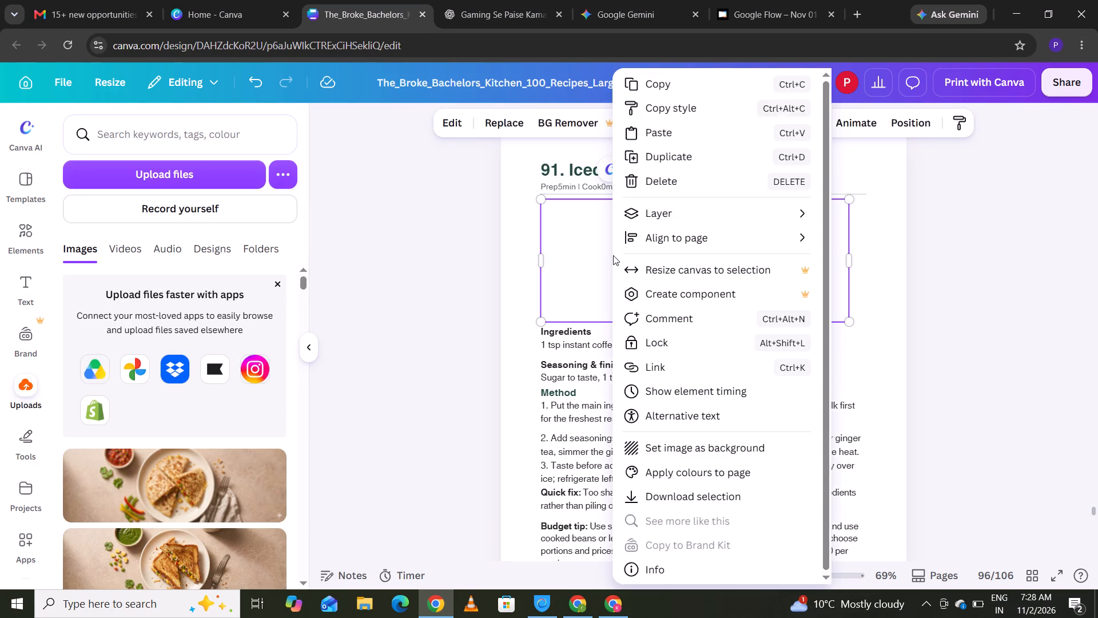
{"action": "left_click", "coordinate": [671, 176]}
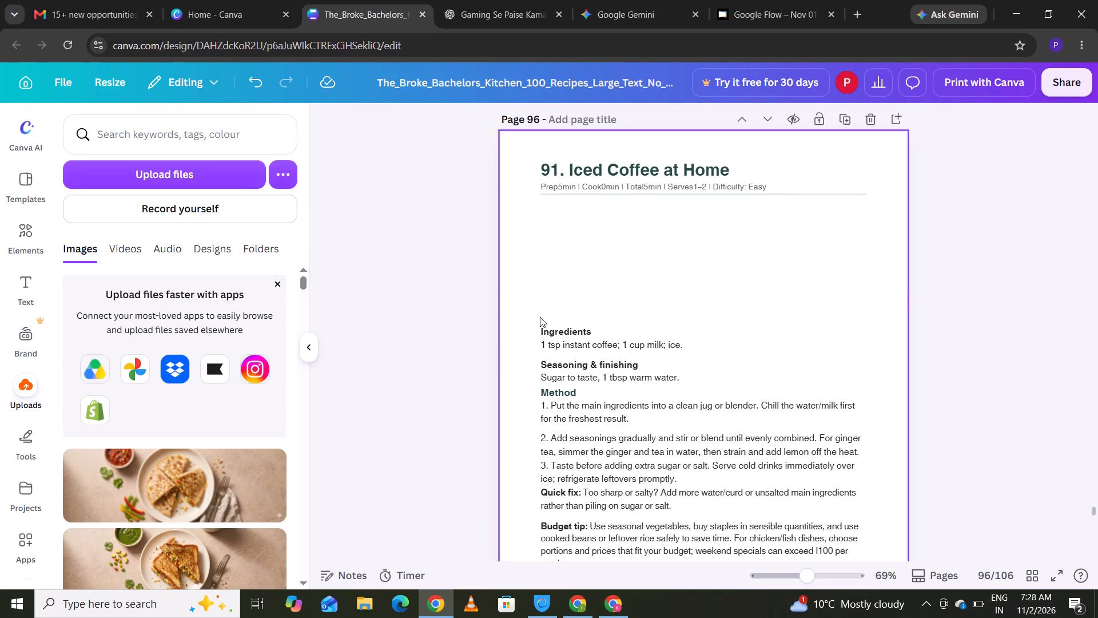
Place the uploaded iced coffee photo under recipe 91's title line, with its left edge lined up with the recipe text.
{"action": "left_click_drag", "start_coordinate": [303, 281], "coordinate": [303, 301]}
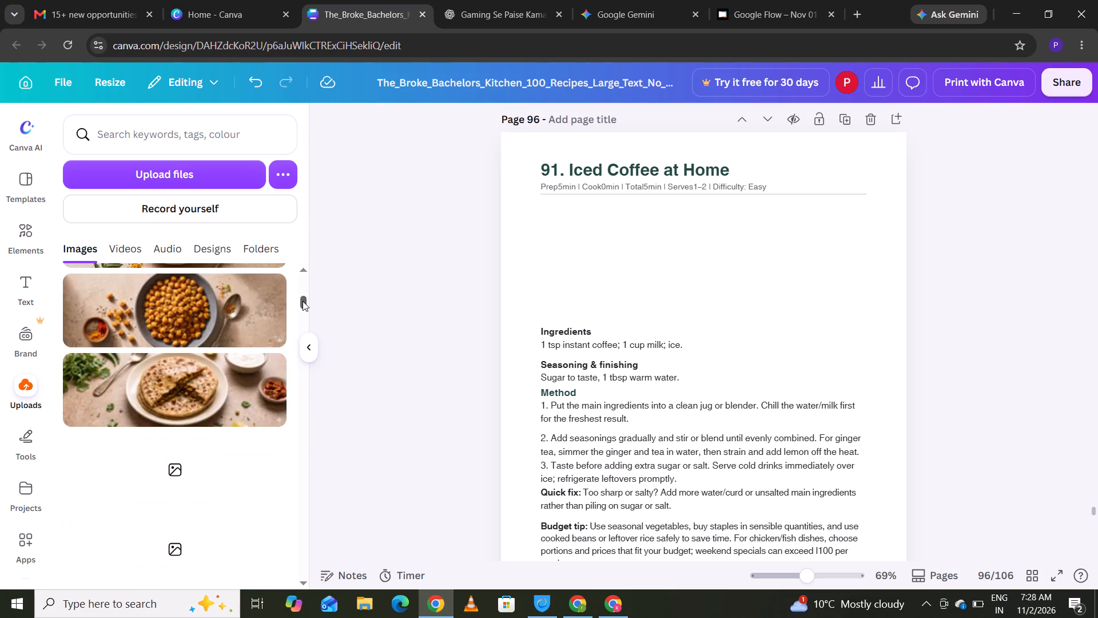
{"action": "left_click_drag", "start_coordinate": [303, 301], "coordinate": [301, 335]}
{"action": "left_click_drag", "start_coordinate": [164, 365], "coordinate": [526, 335]}
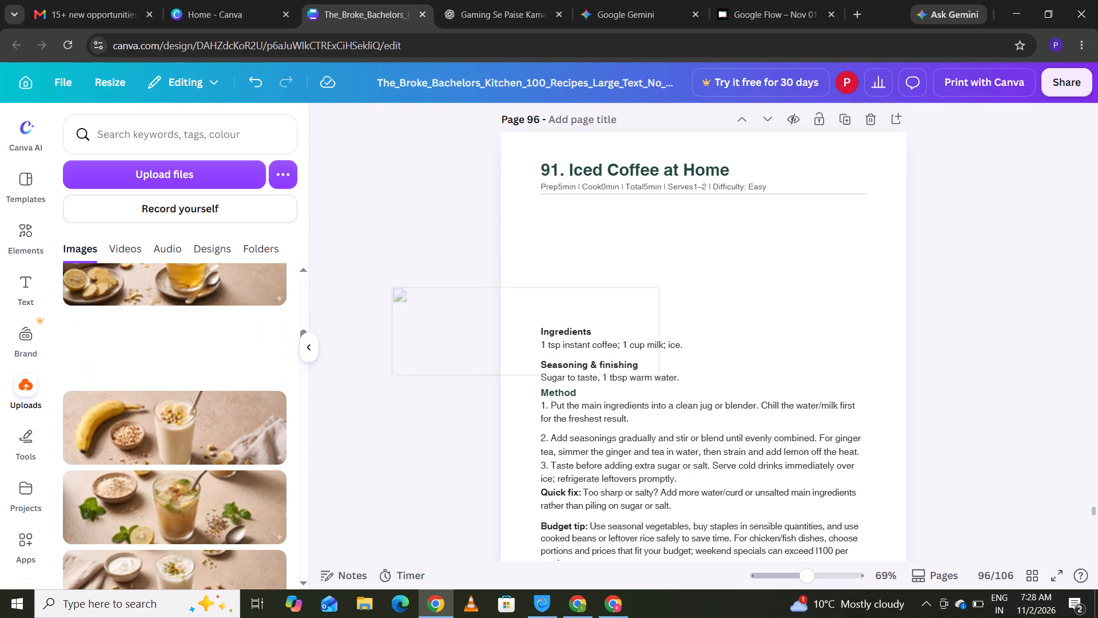
{"action": "left_click_drag", "start_coordinate": [526, 335], "coordinate": [649, 259]}
{"action": "left_click_drag", "start_coordinate": [650, 259], "coordinate": [650, 246]}
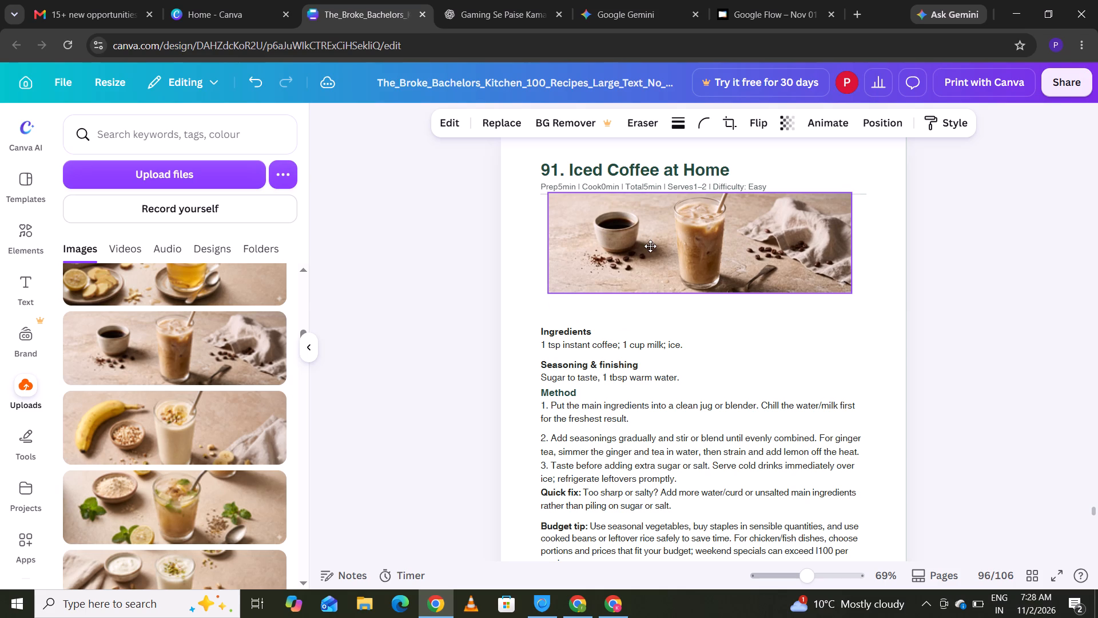
{"action": "left_click_drag", "start_coordinate": [650, 246], "coordinate": [643, 258]}
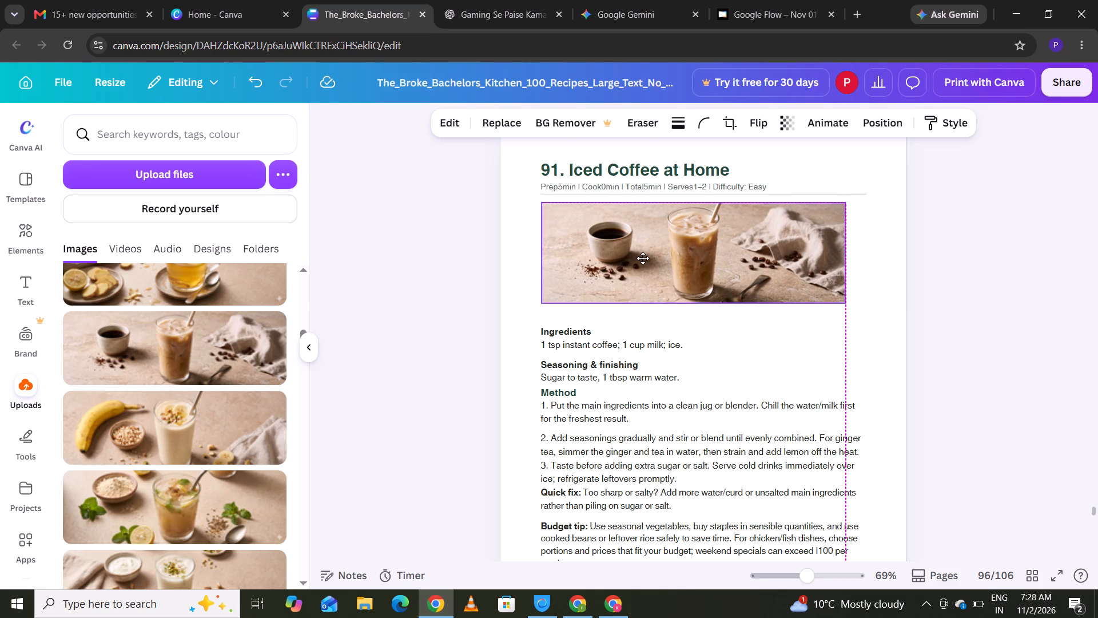
{"action": "left_click_drag", "start_coordinate": [643, 258], "coordinate": [643, 253]}
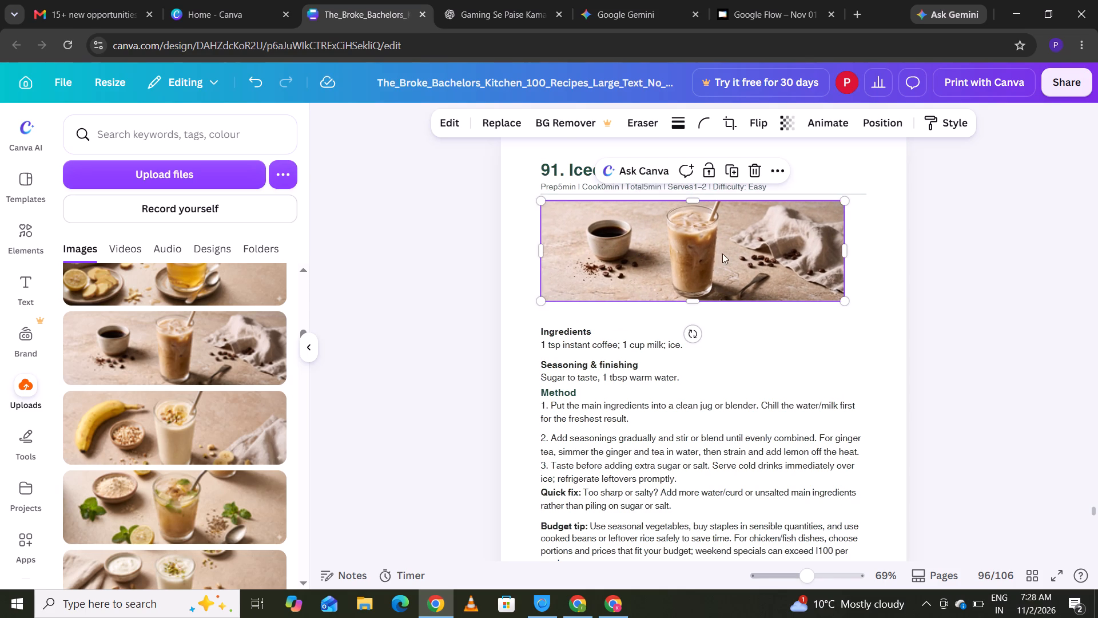
Crop both sides of recipe 91's iced coffee photo and enlarge it to fill the height between the title line and Ingredients, left-aligned with the text.
{"action": "left_click_drag", "start_coordinate": [844, 248], "coordinate": [829, 250]}
{"action": "left_click", "coordinate": [829, 250]}
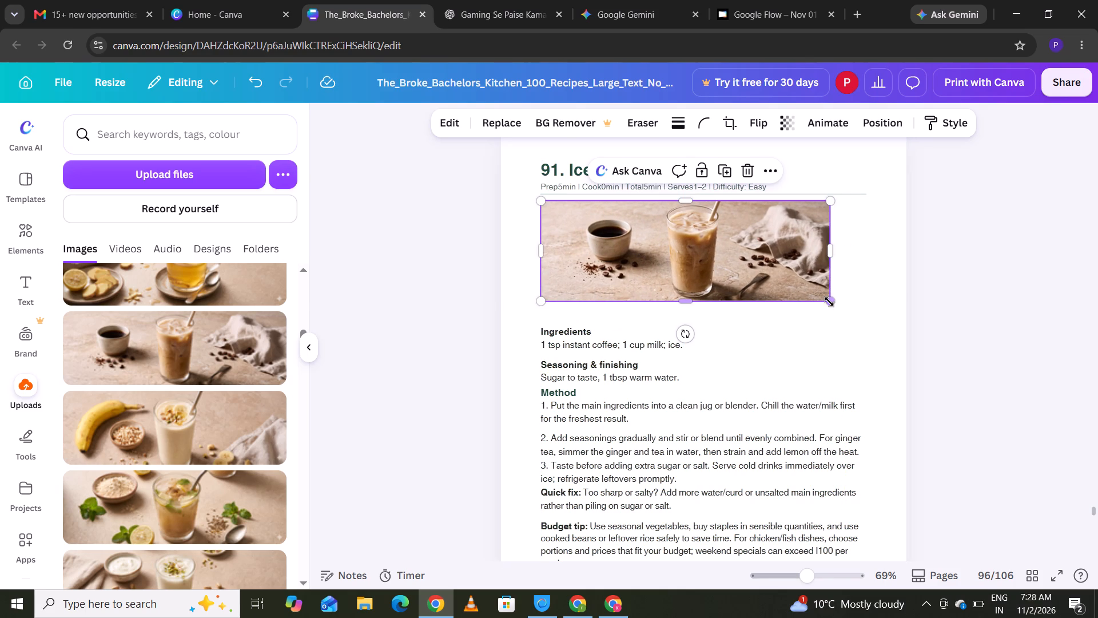
{"action": "left_click_drag", "start_coordinate": [829, 302], "coordinate": [850, 367]}
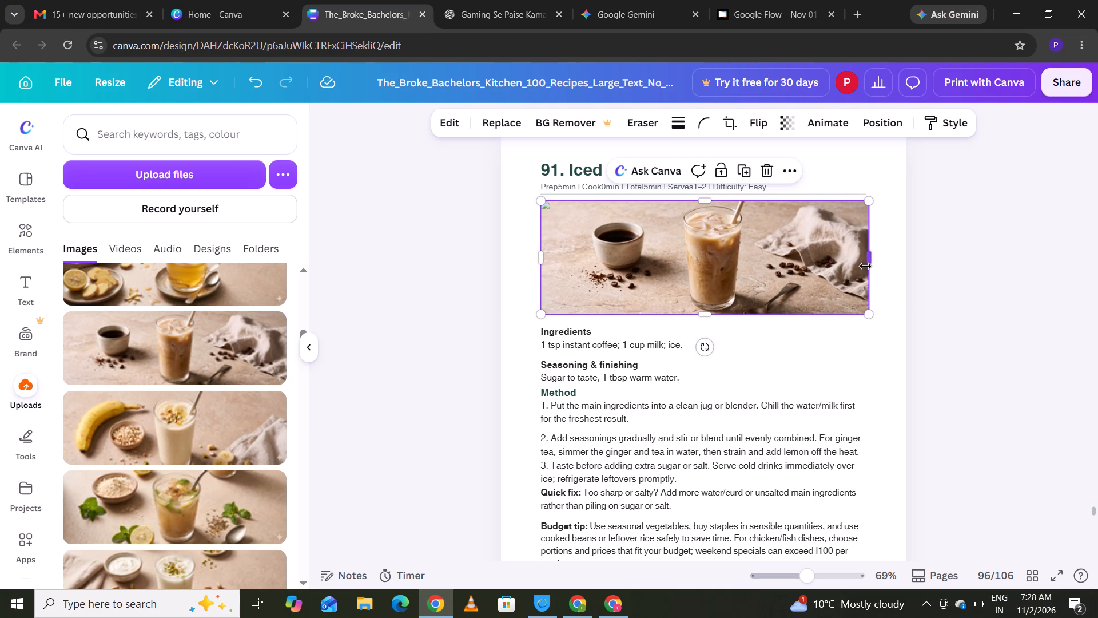
{"action": "left_click_drag", "start_coordinate": [865, 266], "coordinate": [844, 277]}
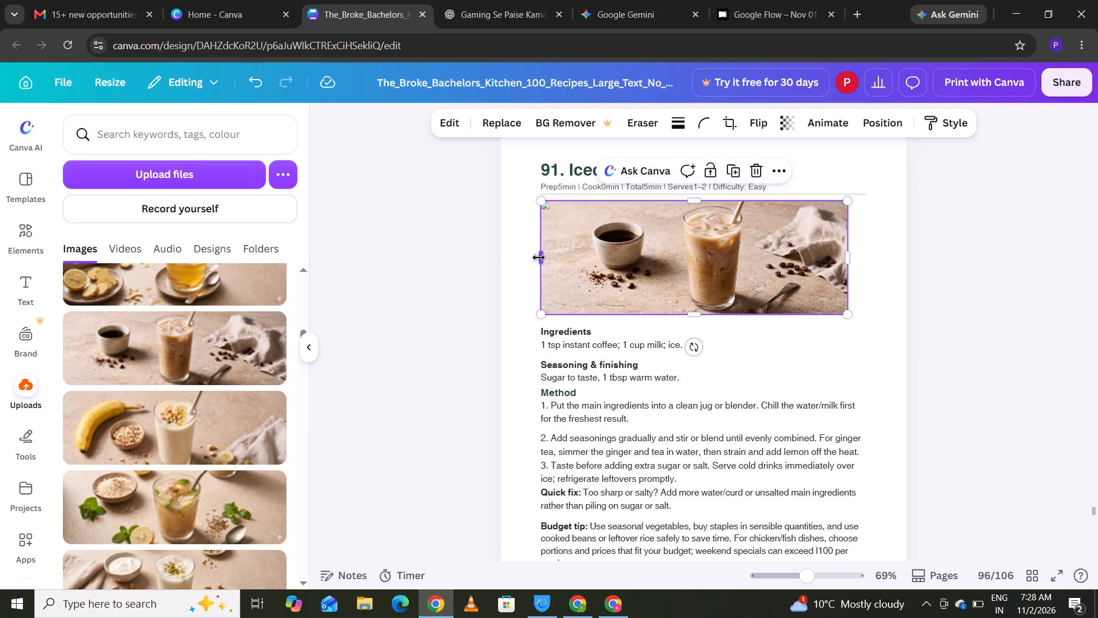
{"action": "left_click_drag", "start_coordinate": [539, 257], "coordinate": [588, 274]}
{"action": "left_click_drag", "start_coordinate": [654, 262], "coordinate": [606, 262]}
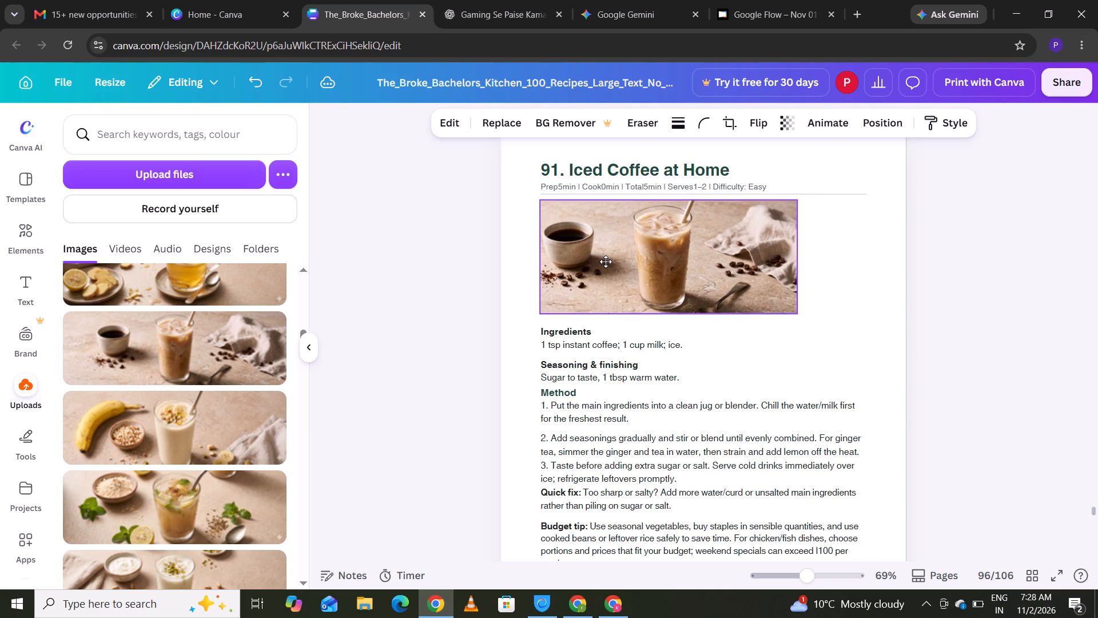
{"action": "left_click_drag", "start_coordinate": [606, 262], "coordinate": [607, 263]}
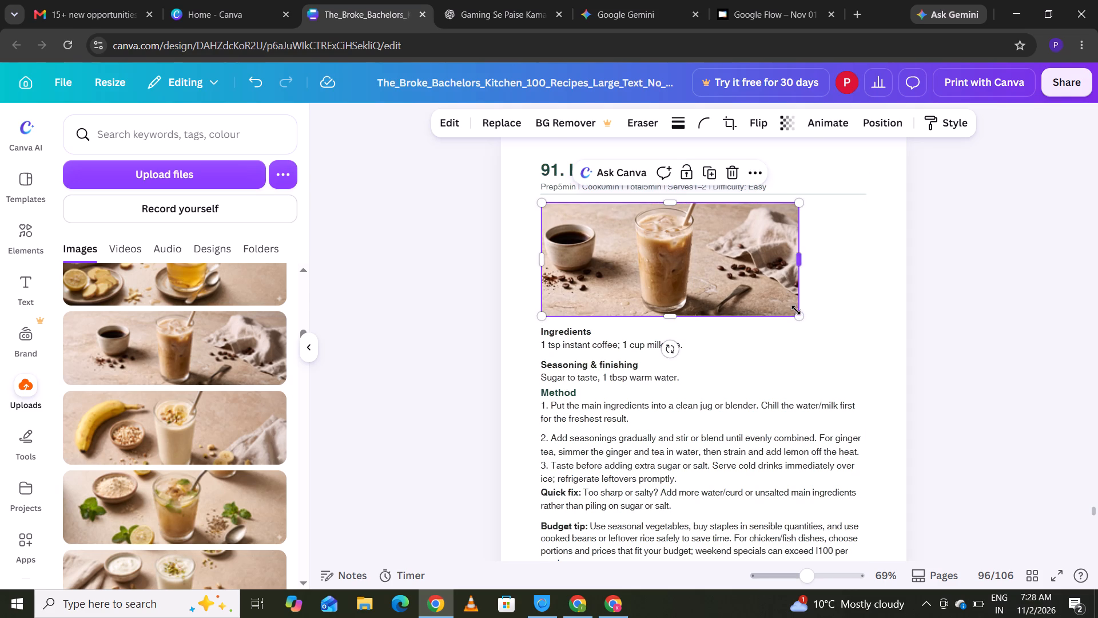
{"action": "left_click_drag", "start_coordinate": [796, 310], "coordinate": [805, 330]}
{"action": "left_click", "coordinate": [775, 284]}
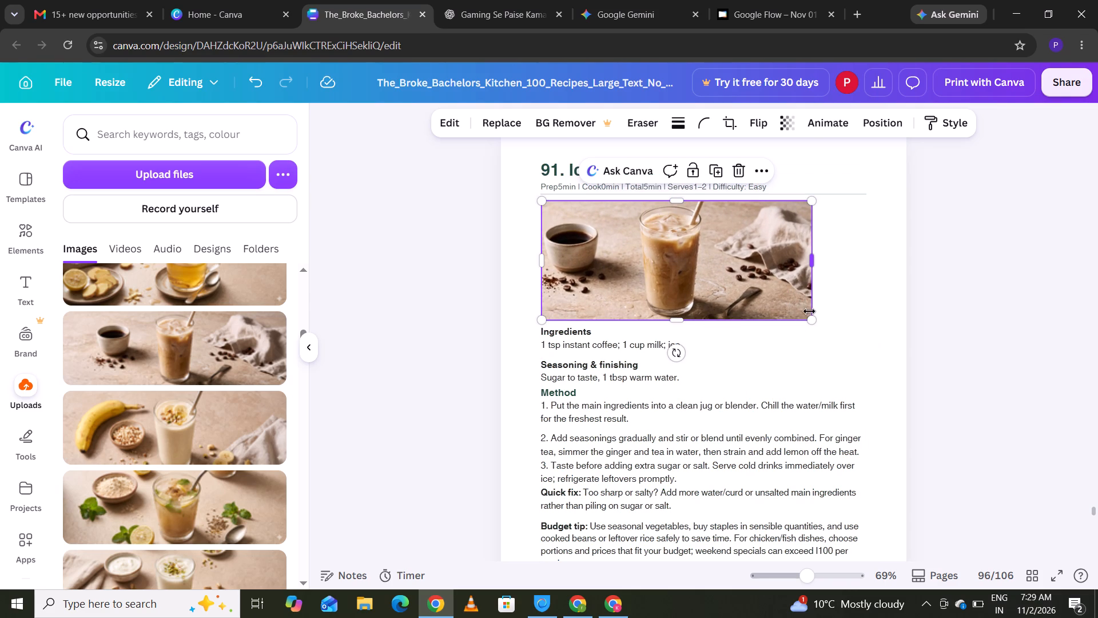
{"action": "left_click_drag", "start_coordinate": [811, 319], "coordinate": [815, 326]}
{"action": "left_click", "coordinate": [789, 302]}
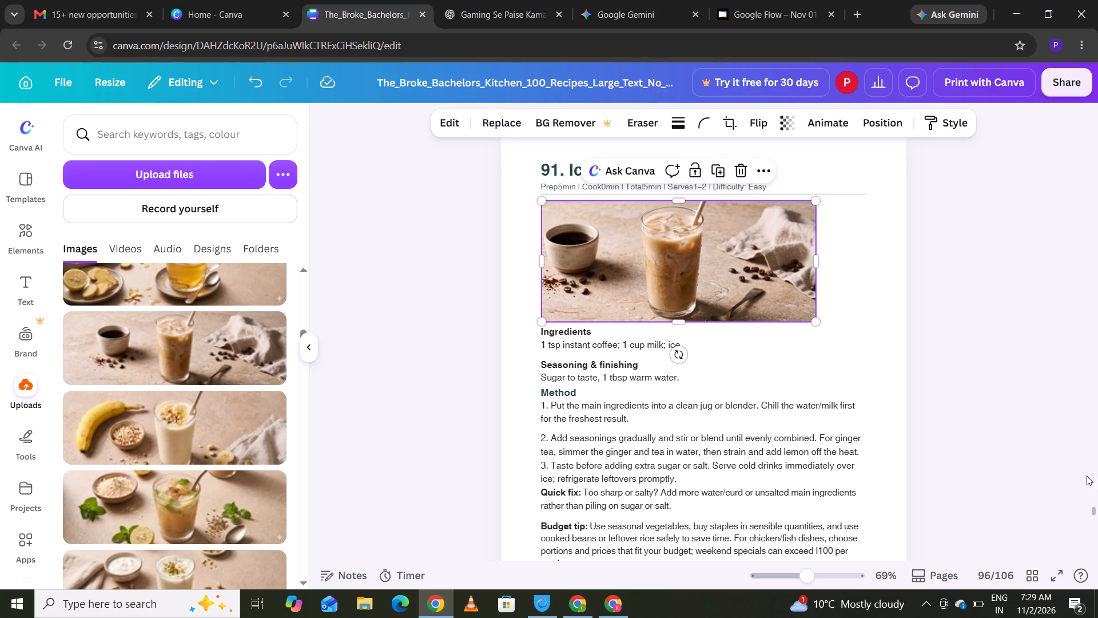
{"action": "left_click", "coordinate": [1093, 509]}
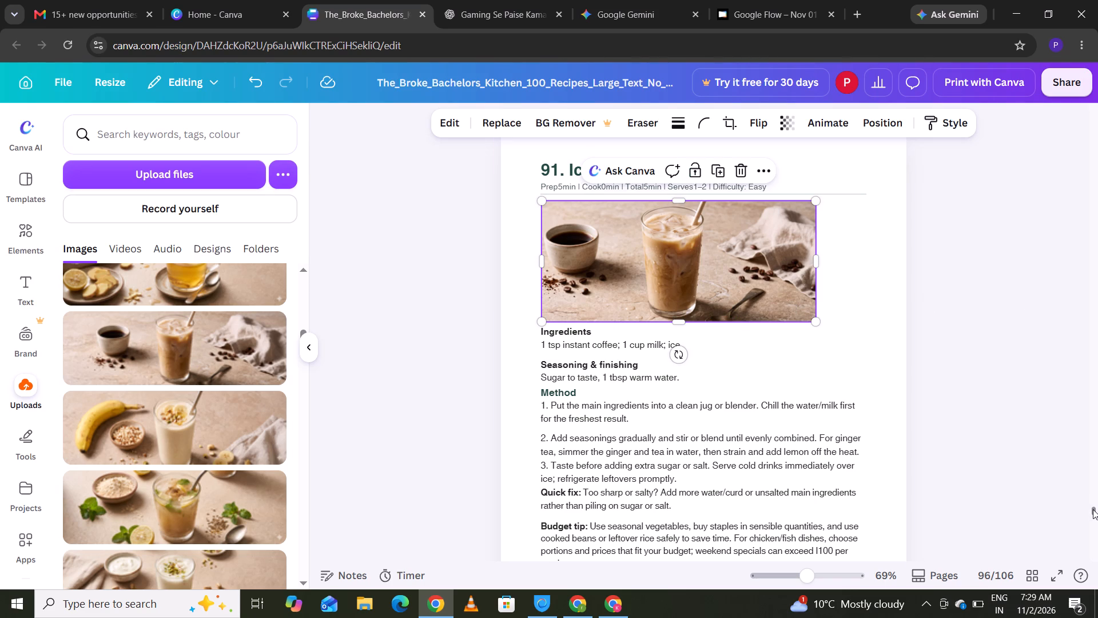
{"action": "key", "text": "Down"}
{"action": "key", "text": "Down"}
{"action": "key", "text": "Down"}
{"action": "key", "text": "Down"}
{"action": "key", "text": "Down"}
{"action": "key", "text": "Down"}
{"action": "key", "text": "Down"}
{"action": "key", "text": "Down"}
{"action": "key", "text": "Down"}
{"action": "key", "text": "Down"}
{"action": "key", "text": "Down"}
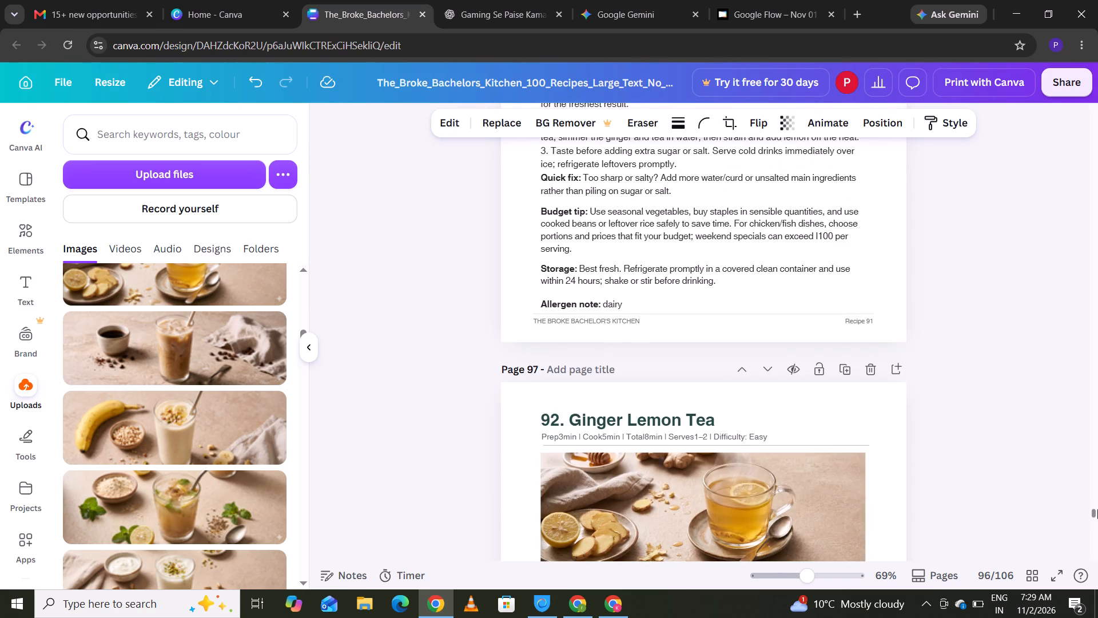
{"action": "key", "text": "Down"}
{"action": "key", "text": "Down"}
{"action": "key", "text": "Down"}
{"action": "key", "text": "Down"}
{"action": "key", "text": "Down"}
{"action": "key", "text": "Down"}
{"action": "key", "text": "Down"}
{"action": "key", "text": "Down"}
{"action": "key", "text": "Down"}
{"action": "key", "text": "Down"}
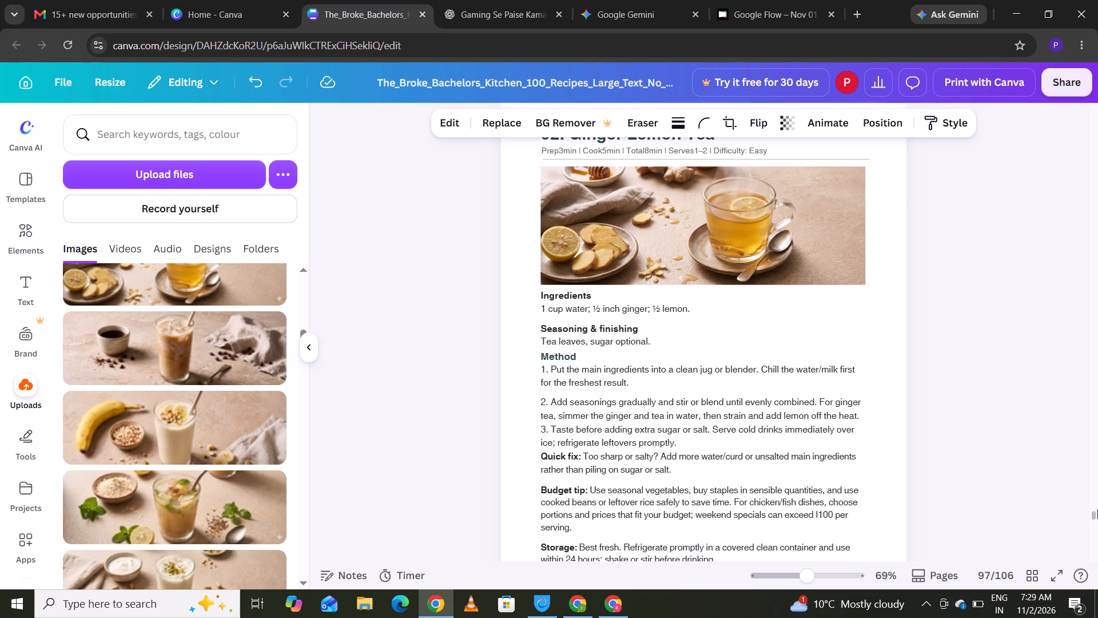
{"action": "key", "text": "Down"}
{"action": "key", "text": "Down"}
{"action": "key", "text": "Down"}
{"action": "key", "text": "Down"}
{"action": "key", "text": "Down"}
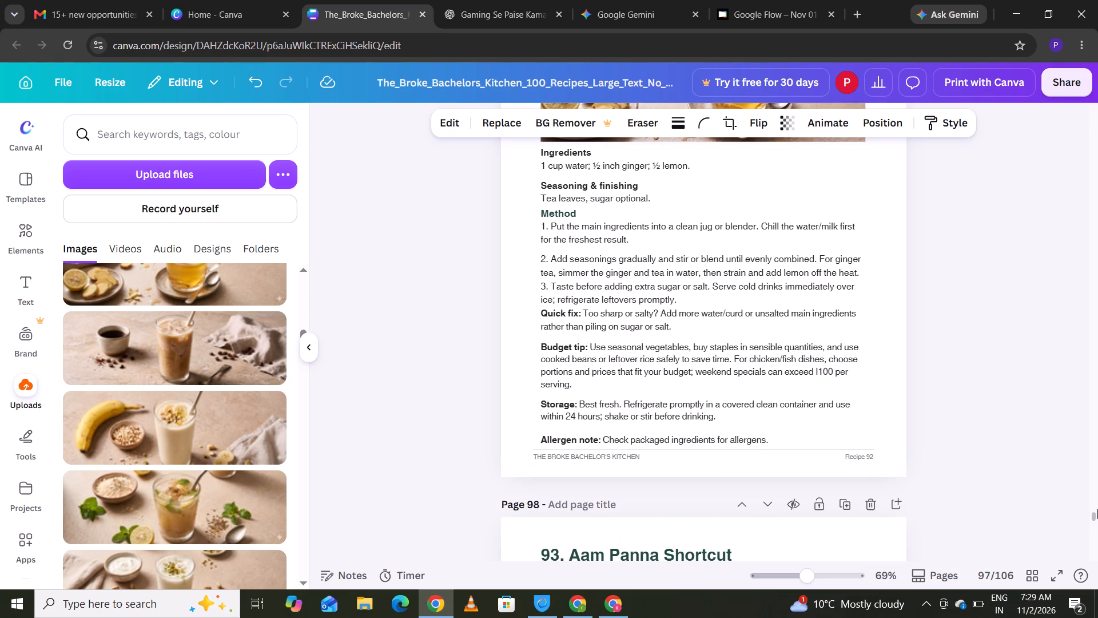
{"action": "left_click", "coordinate": [588, 341]}
{"action": "left_click", "coordinate": [591, 344]}
{"action": "left_click", "coordinate": [591, 344]}
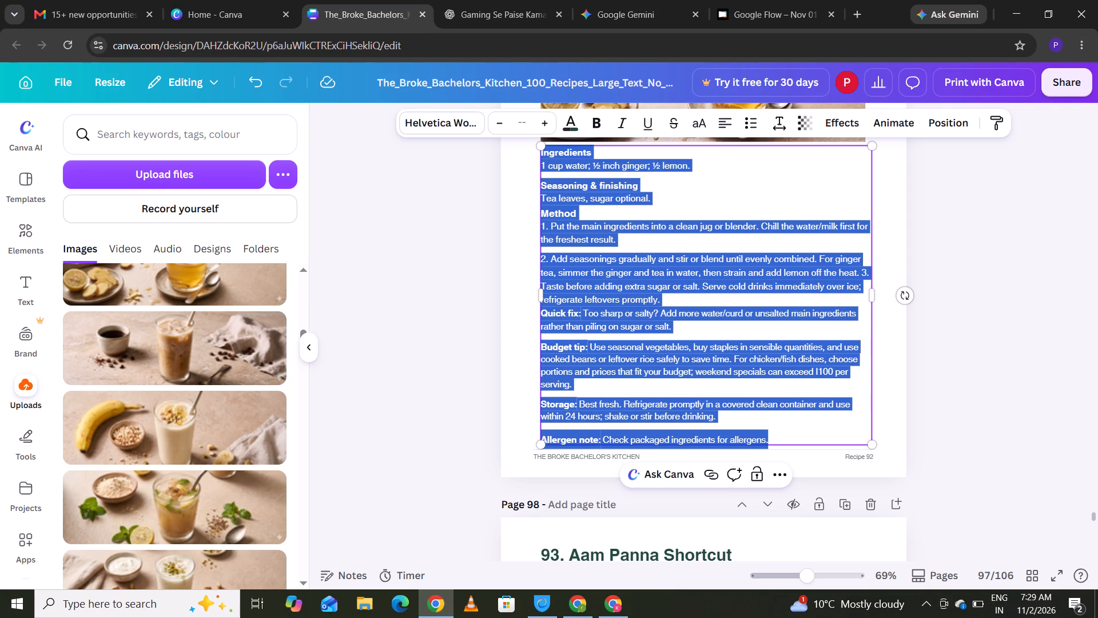
{"action": "left_click_drag", "start_coordinate": [591, 344], "coordinate": [696, 382]}
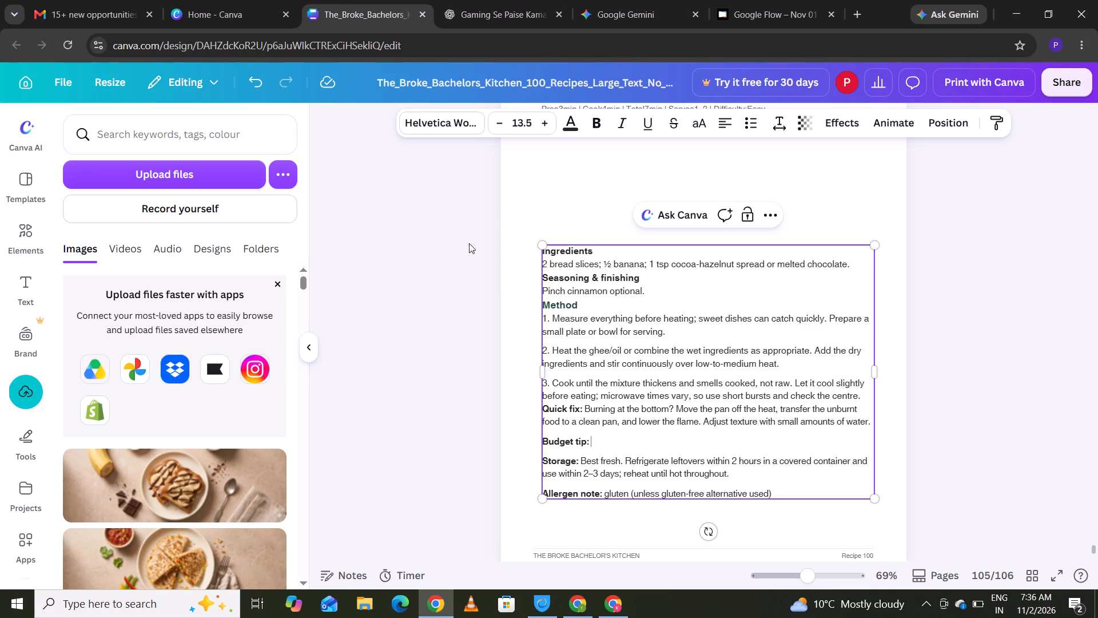
{"action": "left_click", "coordinate": [598, 435]}
{"action": "right_click", "coordinate": [598, 435]}
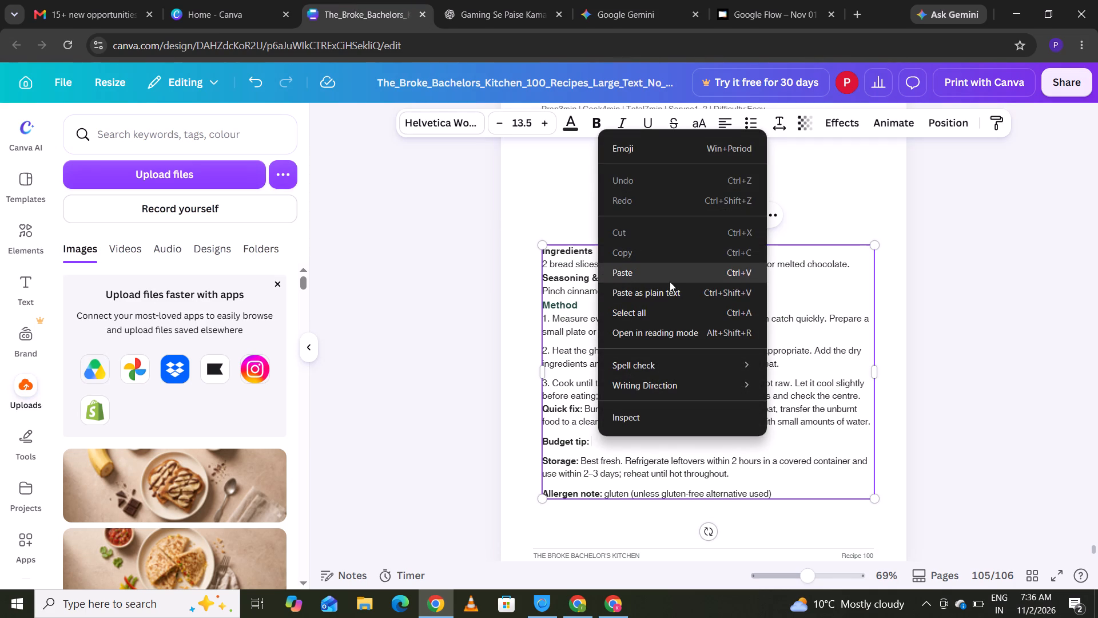
{"action": "left_click", "coordinate": [671, 288]}
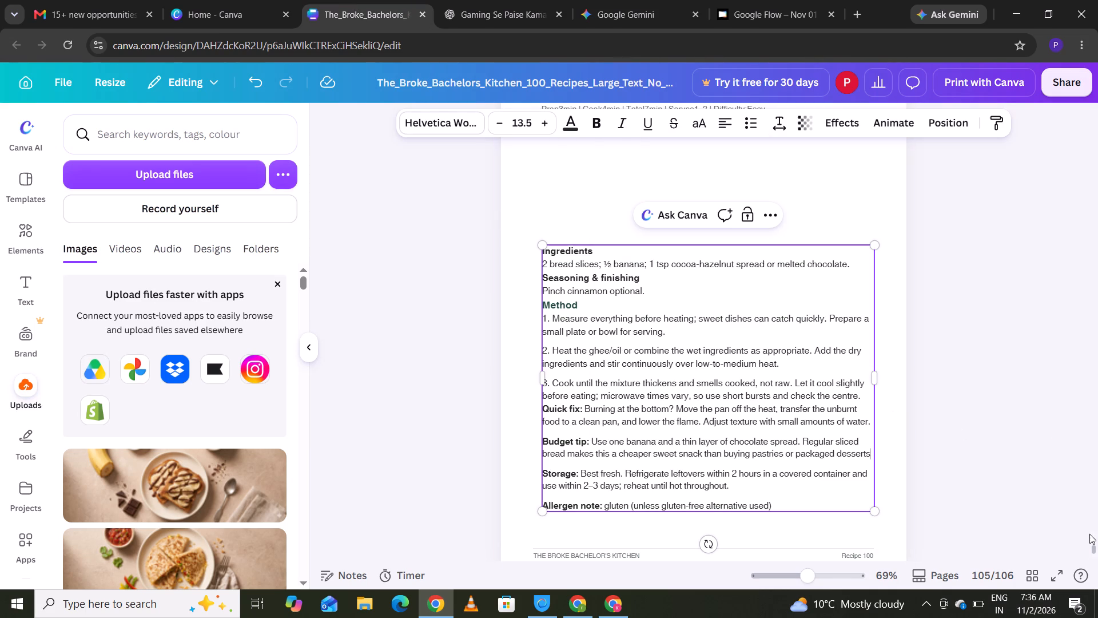
Place the uploaded chocolate banana toast image above recipe 100's ingredients, resized to fit the gap and left-aligned with the text.
{"action": "left_click_drag", "start_coordinate": [150, 473], "coordinate": [500, 277]}
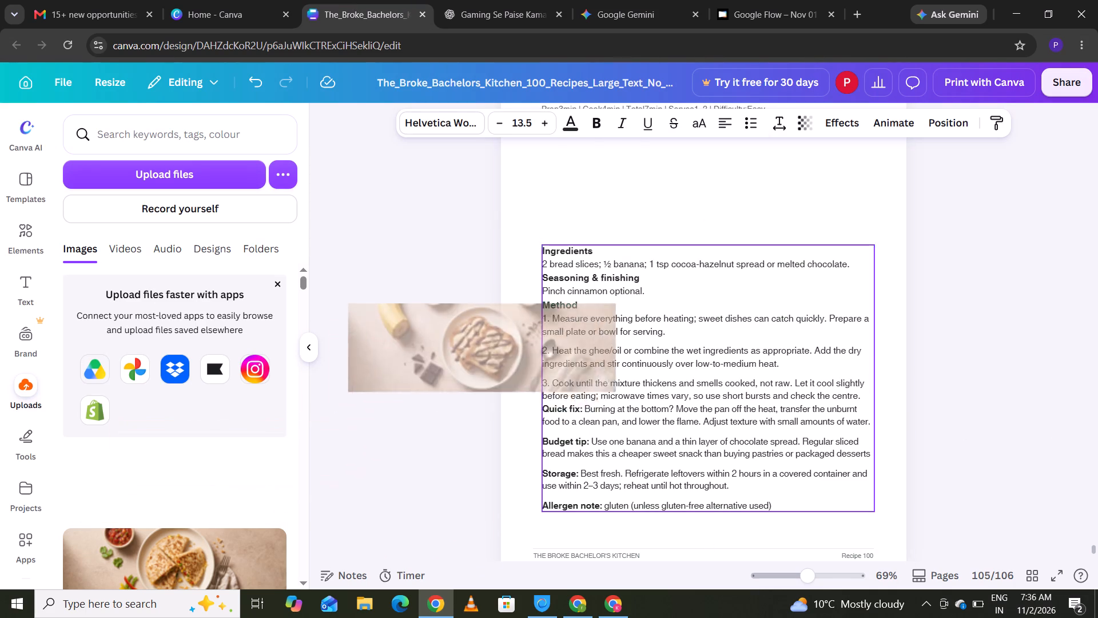
{"action": "left_click_drag", "start_coordinate": [500, 277], "coordinate": [630, 157]}
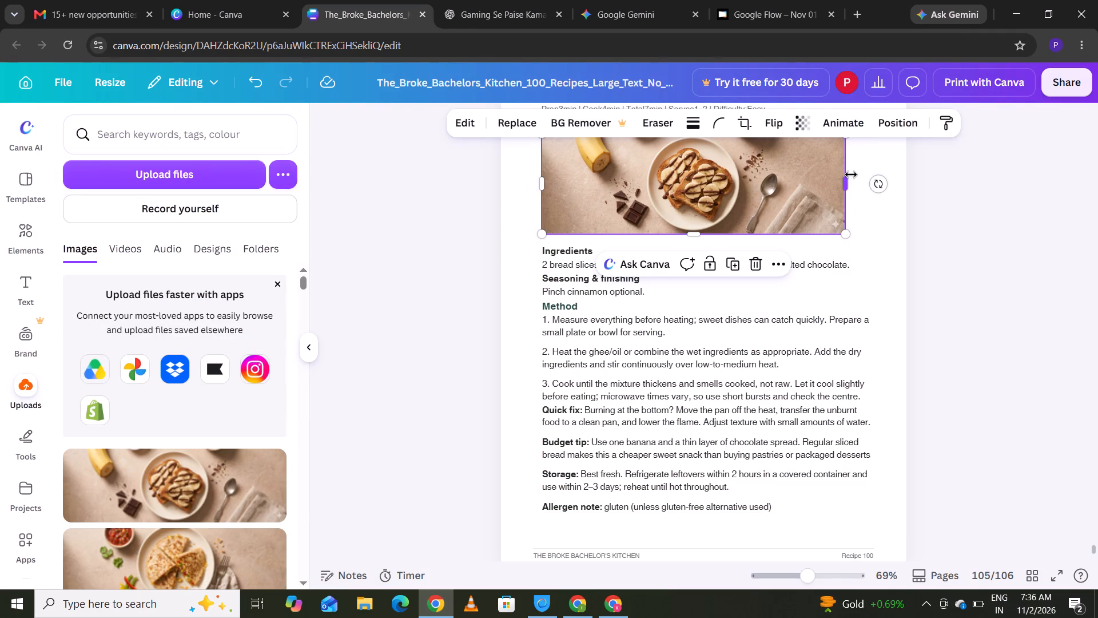
{"action": "left_click_drag", "start_coordinate": [851, 175], "coordinate": [838, 184]}
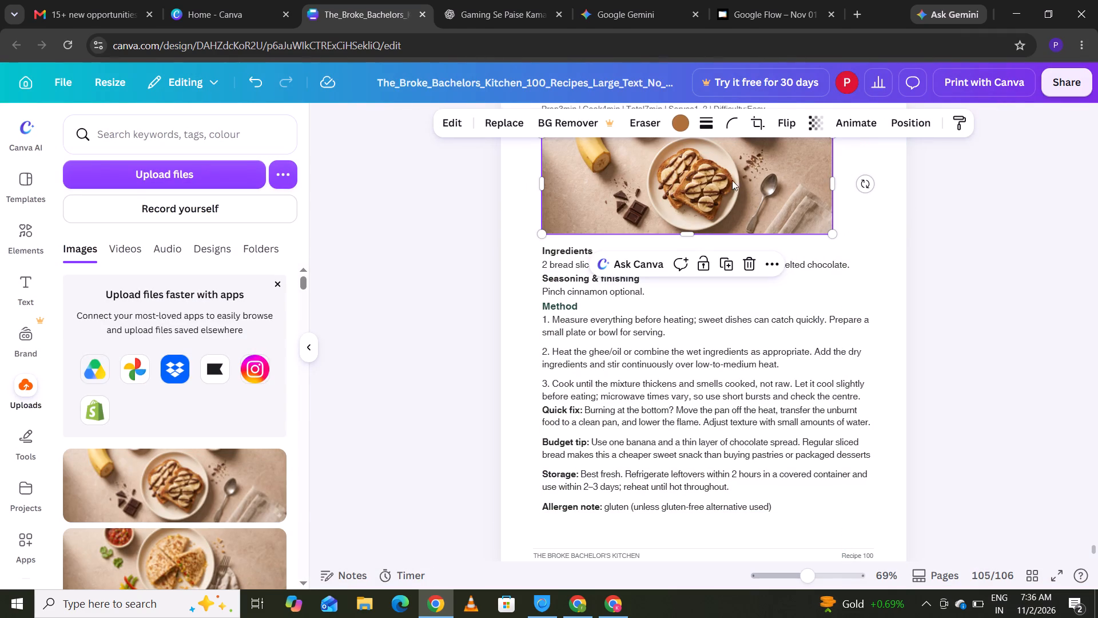
{"action": "left_click_drag", "start_coordinate": [541, 187], "coordinate": [556, 190]}
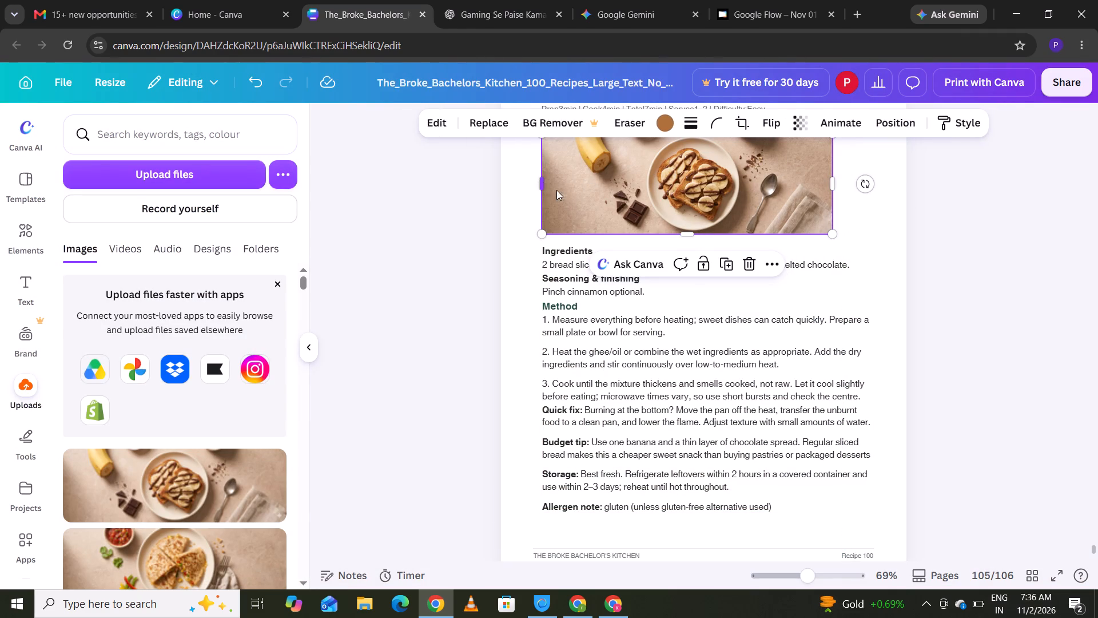
{"action": "left_click_drag", "start_coordinate": [556, 190], "coordinate": [586, 196]}
{"action": "left_click_drag", "start_coordinate": [657, 200], "coordinate": [647, 196]}
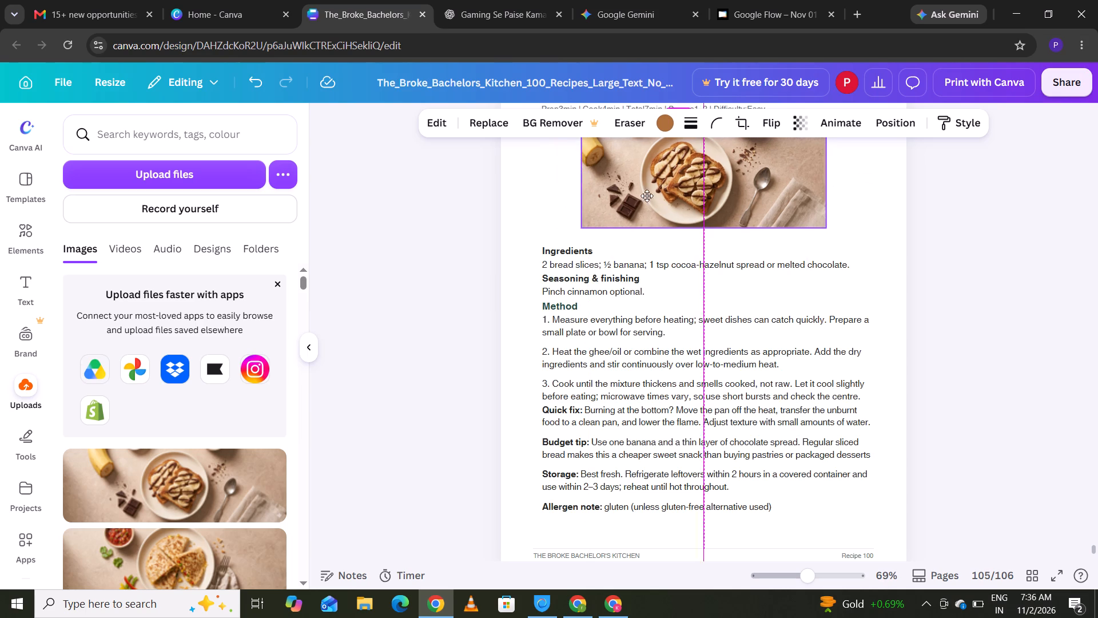
{"action": "left_click_drag", "start_coordinate": [647, 196], "coordinate": [614, 195]}
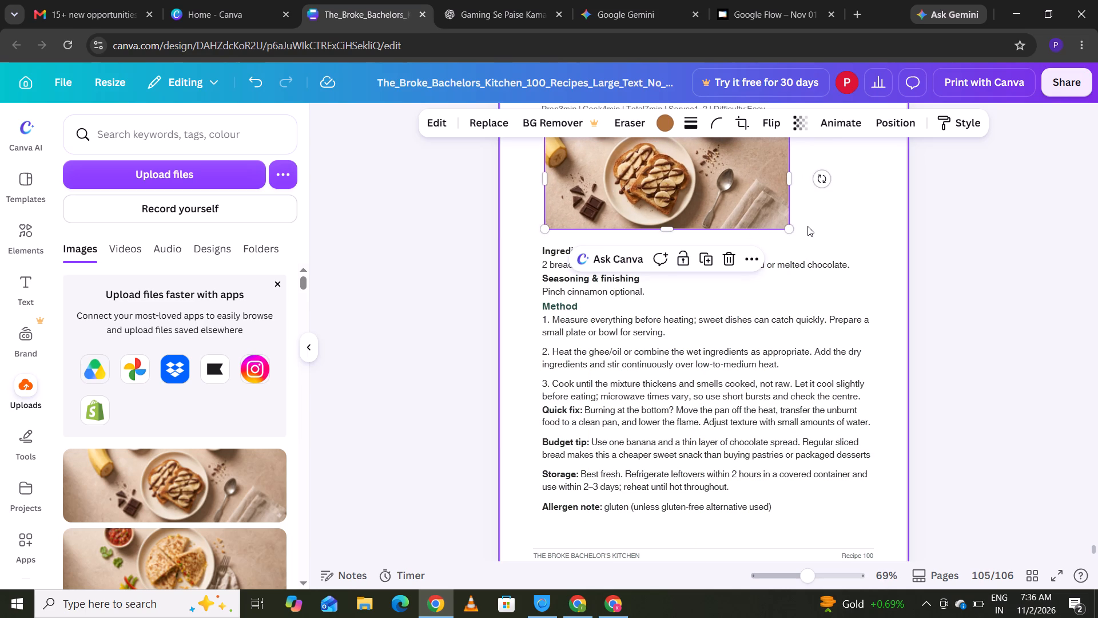
{"action": "left_click_drag", "start_coordinate": [787, 234], "coordinate": [820, 254]}
{"action": "left_click", "coordinate": [742, 204]}
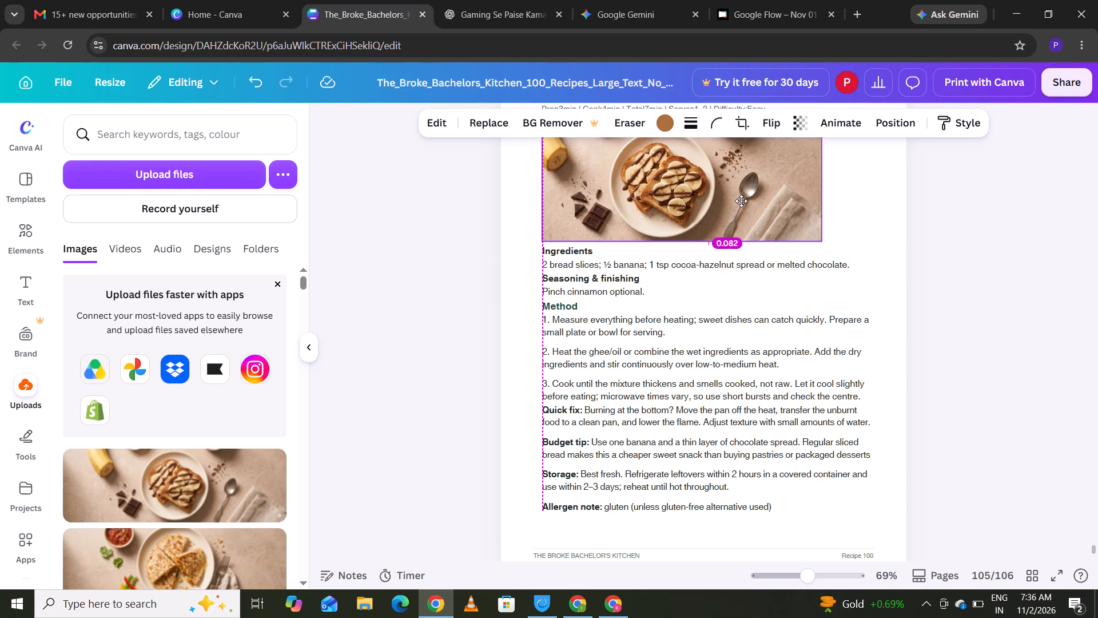
{"action": "left_click", "coordinate": [972, 213]}
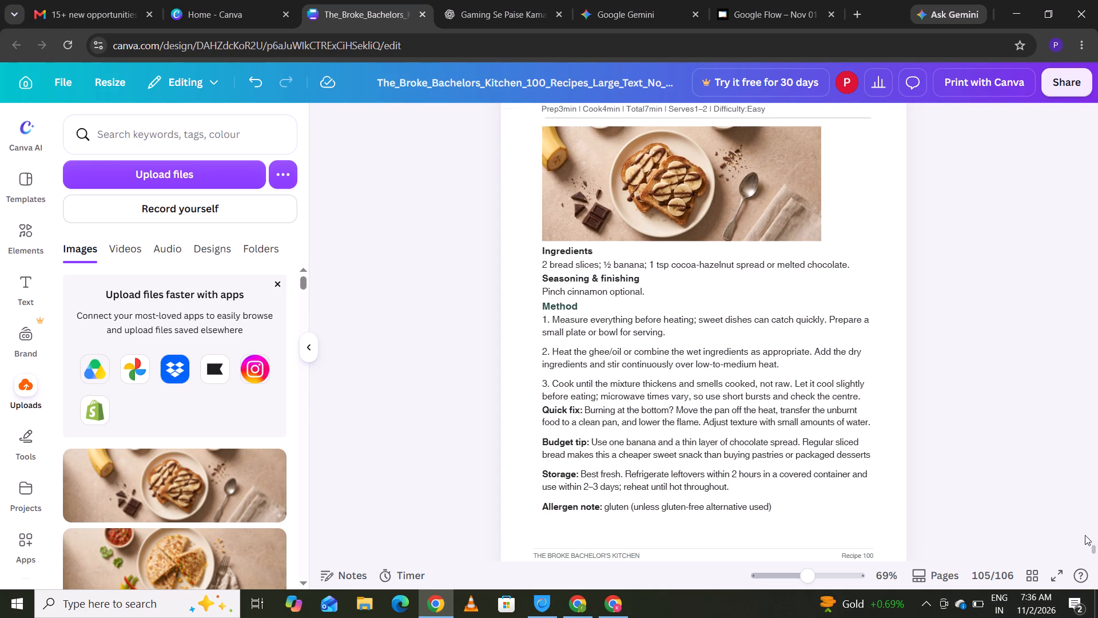
Delete the blank hidden page that follows recipe 100 at the end of the cookbook.
{"action": "left_click", "coordinate": [1096, 551]}
{"action": "key", "text": "Down"}
{"action": "key", "text": "Down"}
{"action": "key", "text": "Down"}
{"action": "key", "text": "Down"}
{"action": "key", "text": "Down"}
{"action": "key", "text": "Down"}
{"action": "key", "text": "Down"}
{"action": "key", "text": "Down"}
{"action": "key", "text": "Down"}
{"action": "key", "text": "Down"}
{"action": "key", "text": "Down"}
{"action": "key", "text": "Down"}
{"action": "key", "text": "Down"}
{"action": "key", "text": "Down"}
{"action": "key", "text": "Down"}
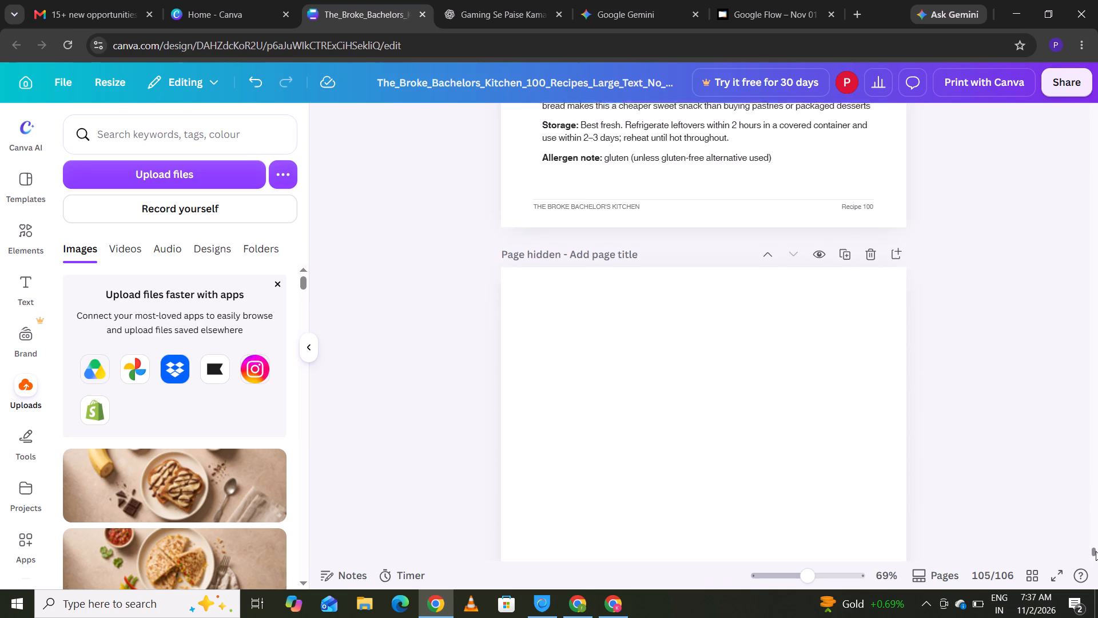
{"action": "key", "text": "Down"}
{"action": "key", "text": "Down"}
{"action": "key", "text": "Down"}
{"action": "key", "text": "Down"}
{"action": "key", "text": "Down"}
{"action": "key", "text": "Down"}
{"action": "key", "text": "Down"}
{"action": "key", "text": "Up"}
{"action": "key", "text": "Up"}
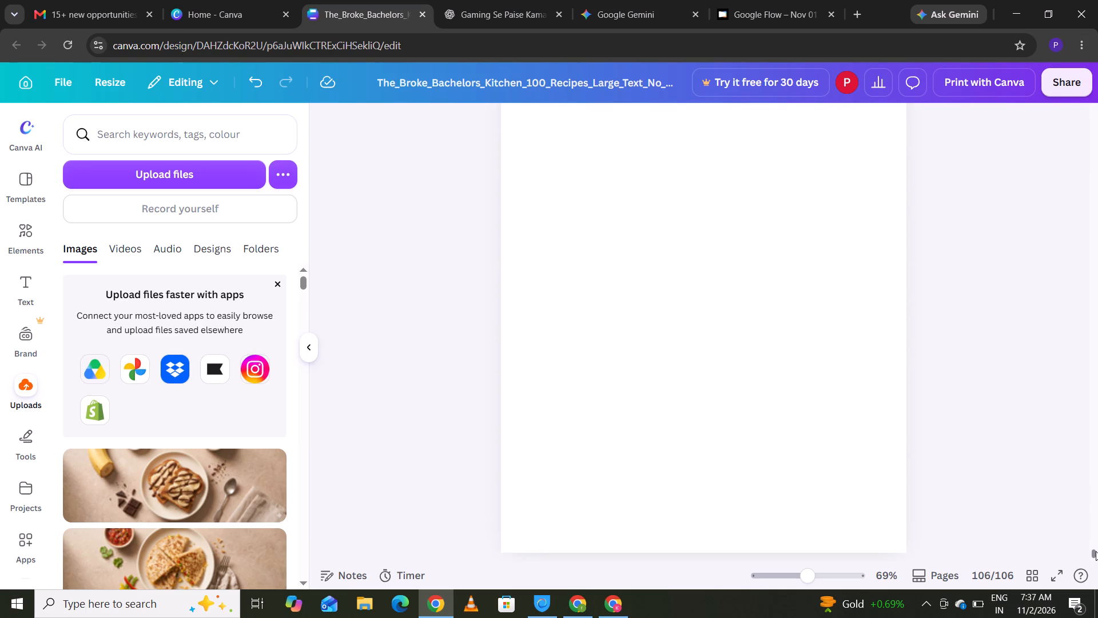
{"action": "key", "text": "Up"}
{"action": "key", "text": "Down"}
{"action": "key", "text": "Down"}
{"action": "key", "text": "Down"}
{"action": "key", "text": "Down"}
{"action": "key", "text": "Down"}
{"action": "key", "text": "Down"}
{"action": "key", "text": "Down"}
{"action": "key", "text": "Down"}
{"action": "key", "text": "Down"}
{"action": "key", "text": "Down"}
{"action": "key", "text": "Down"}
{"action": "key", "text": "Up"}
{"action": "key", "text": "Up"}
{"action": "key", "text": "Up"}
{"action": "key", "text": "Up"}
{"action": "key", "text": "Up"}
{"action": "key", "text": "Up"}
{"action": "key", "text": "Up"}
{"action": "key", "text": "Up"}
{"action": "key", "text": "Up"}
{"action": "key", "text": "Up"}
{"action": "key", "text": "Up"}
{"action": "key", "text": "Up"}
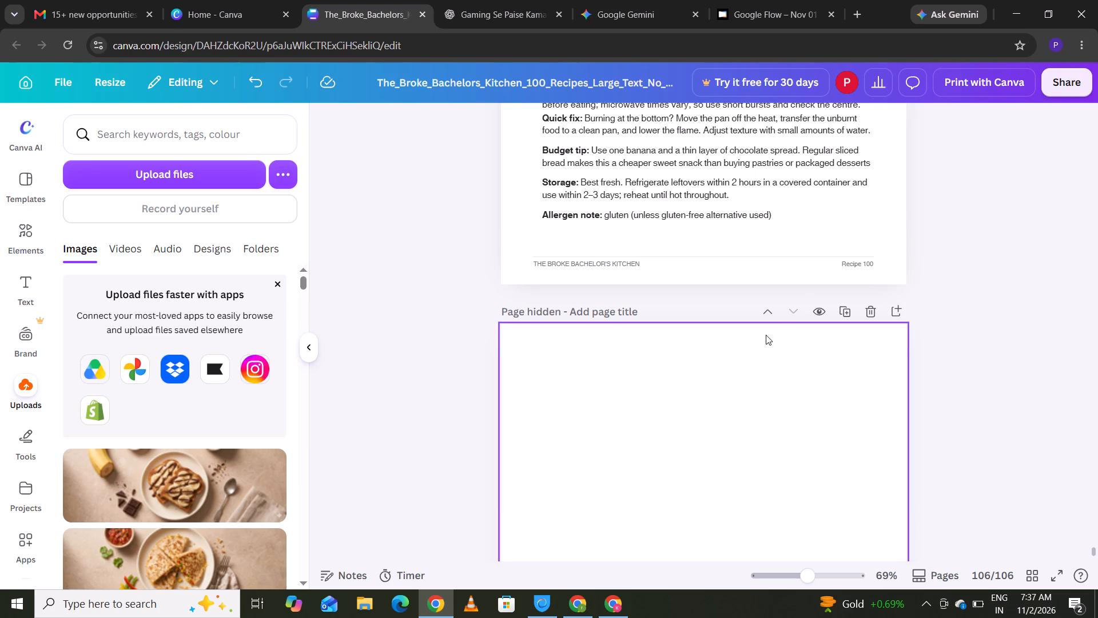
{"action": "left_click", "coordinate": [866, 314]}
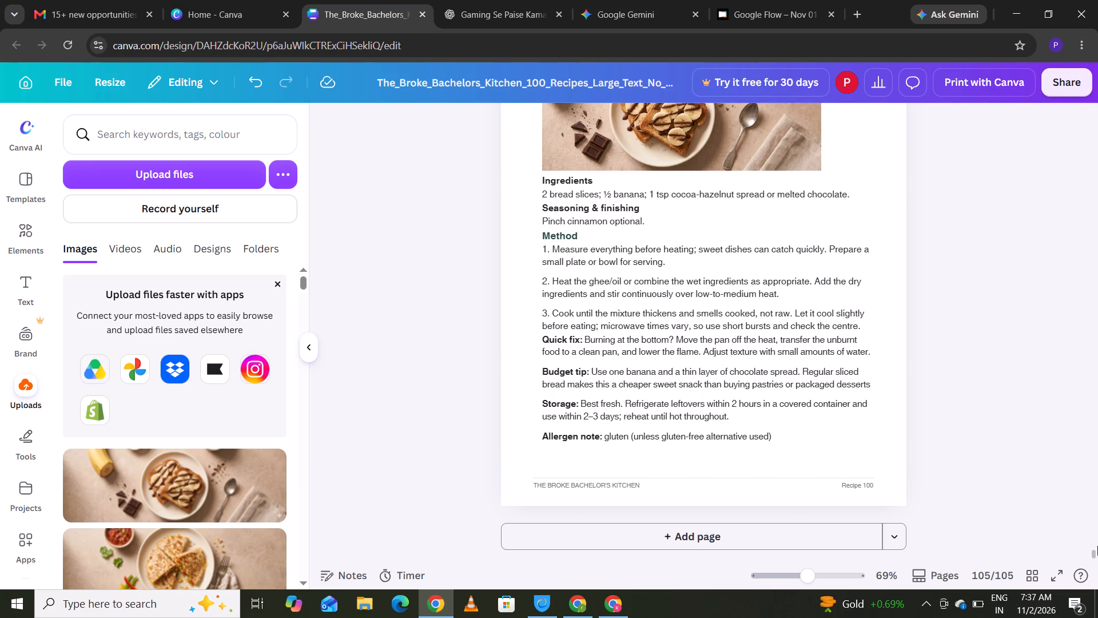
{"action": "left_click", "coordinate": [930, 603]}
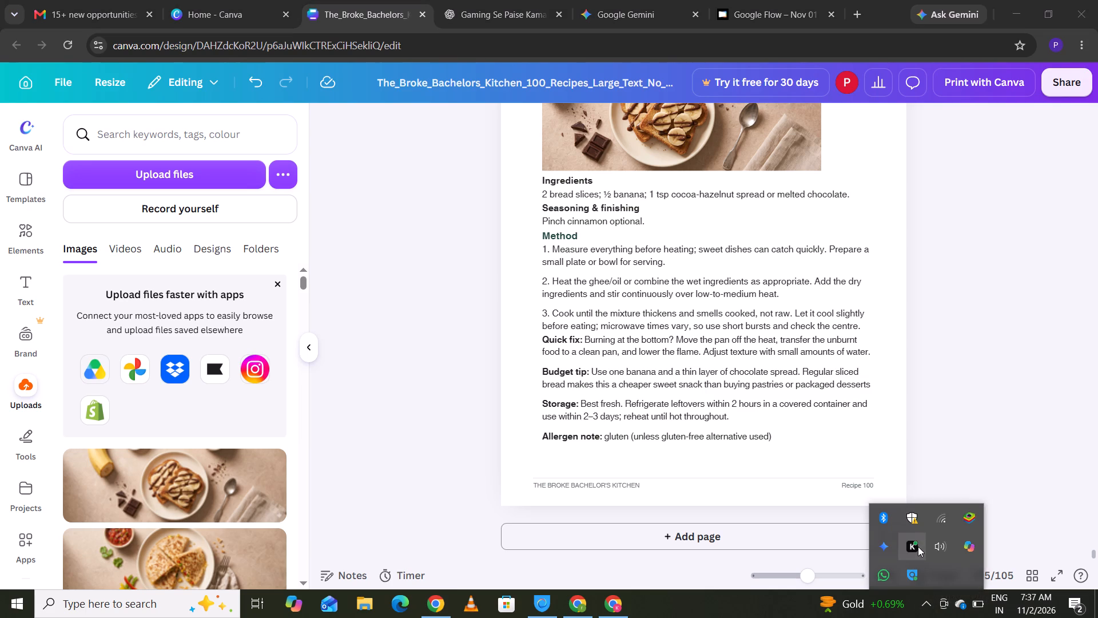
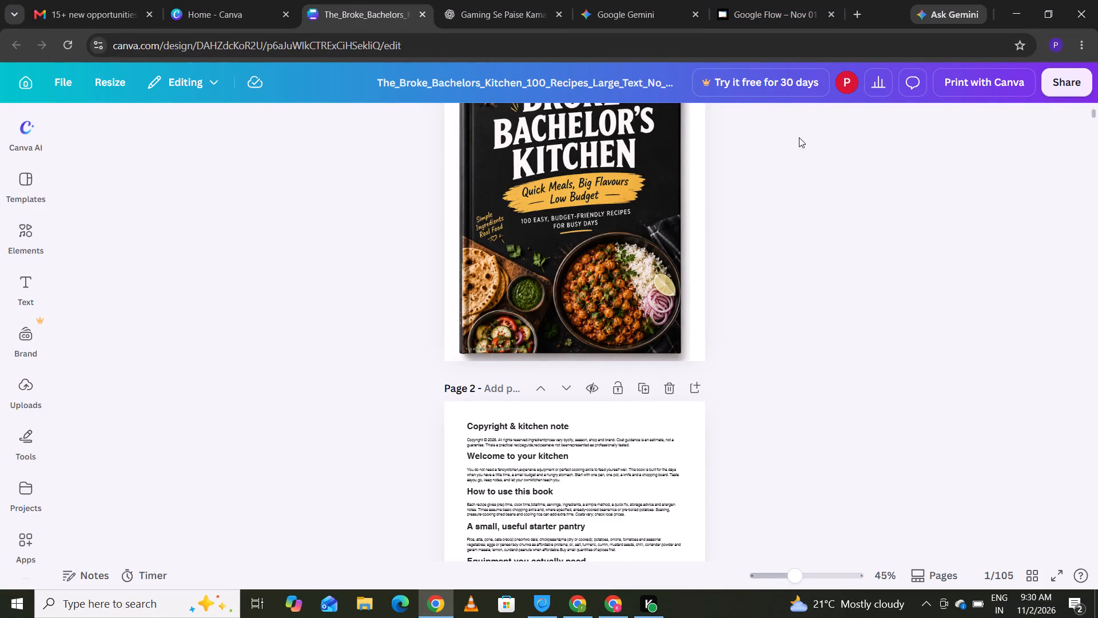
Review the cookbook from the cover through to recipe 100, checking the recipe pages for images, budget tips and layout.
{"action": "double_click", "coordinate": [1089, 183]}
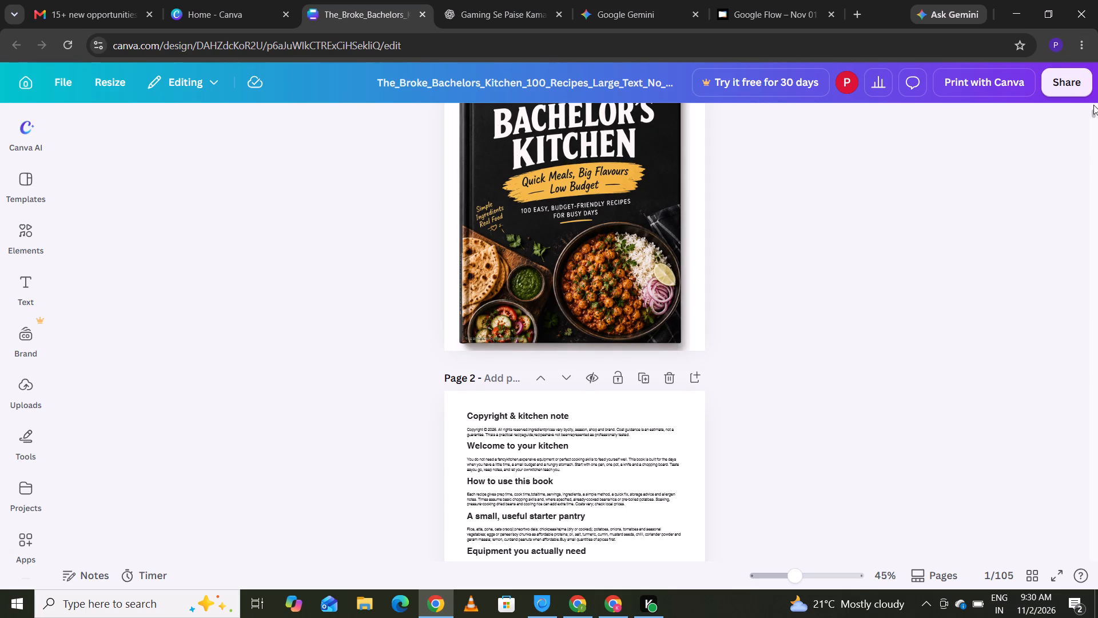
{"action": "left_click_drag", "start_coordinate": [1093, 110], "coordinate": [1097, 159]}
{"action": "left_click", "coordinate": [1097, 159]}
{"action": "left_click_drag", "start_coordinate": [1097, 159], "coordinate": [1097, 203]}
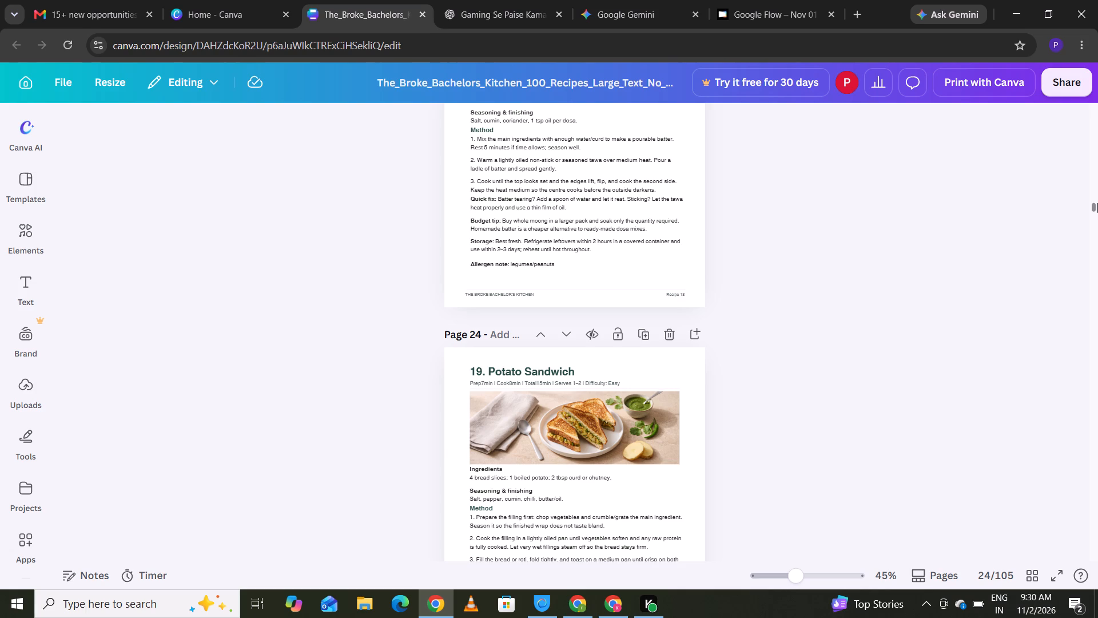
{"action": "left_click_drag", "start_coordinate": [1097, 203], "coordinate": [1097, 225]}
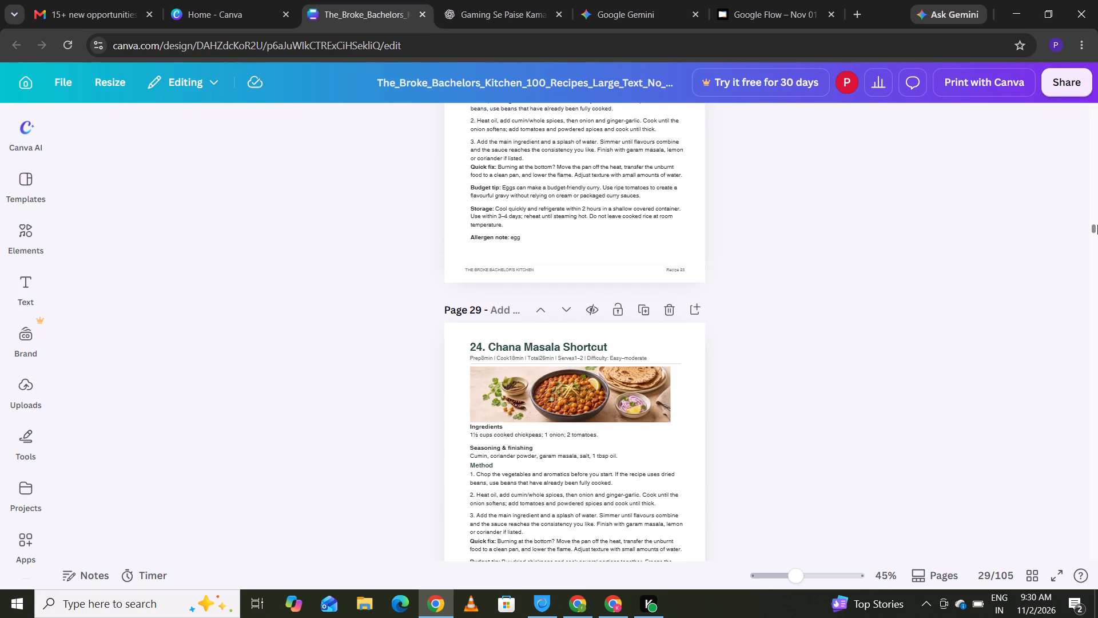
{"action": "left_click_drag", "start_coordinate": [1097, 225], "coordinate": [1097, 275]}
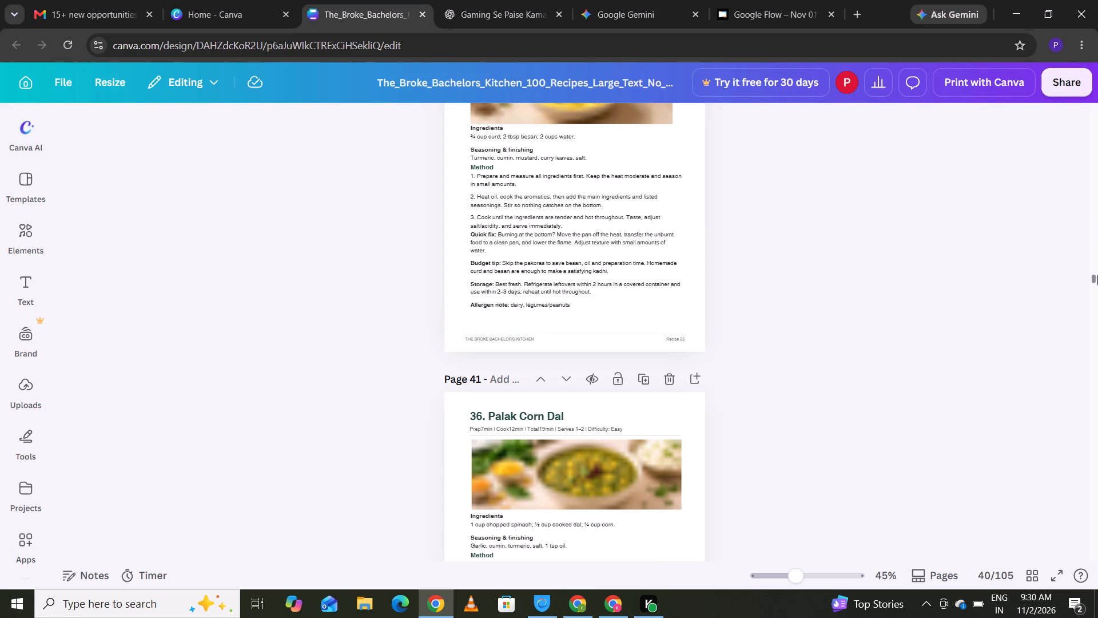
{"action": "left_click_drag", "start_coordinate": [1097, 275], "coordinate": [1097, 451]}
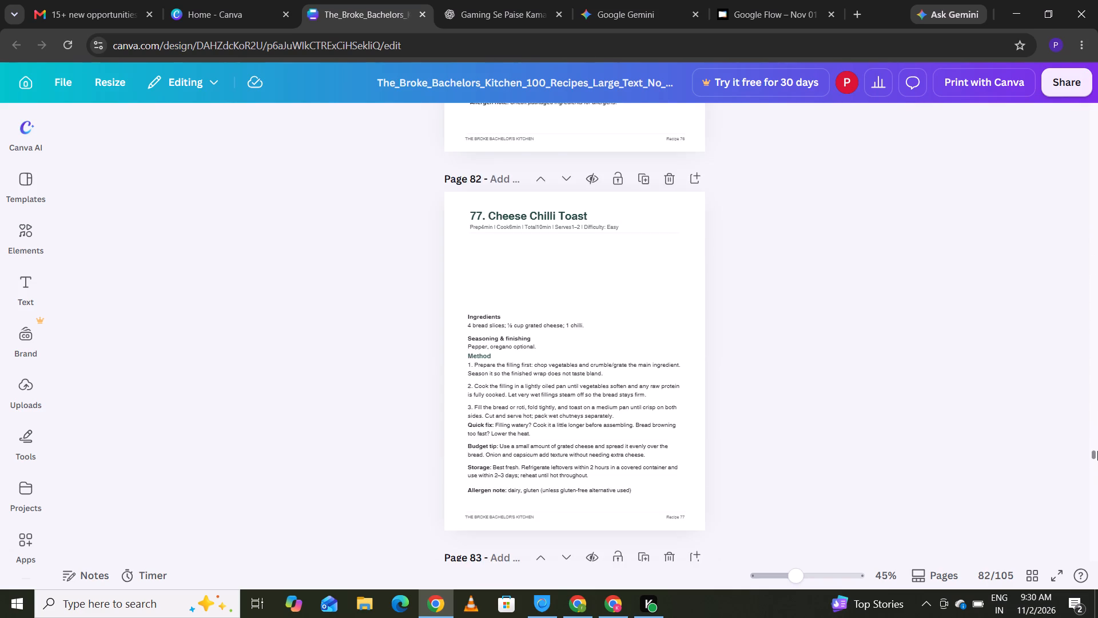
{"action": "left_click_drag", "start_coordinate": [1097, 451], "coordinate": [1097, 617]}
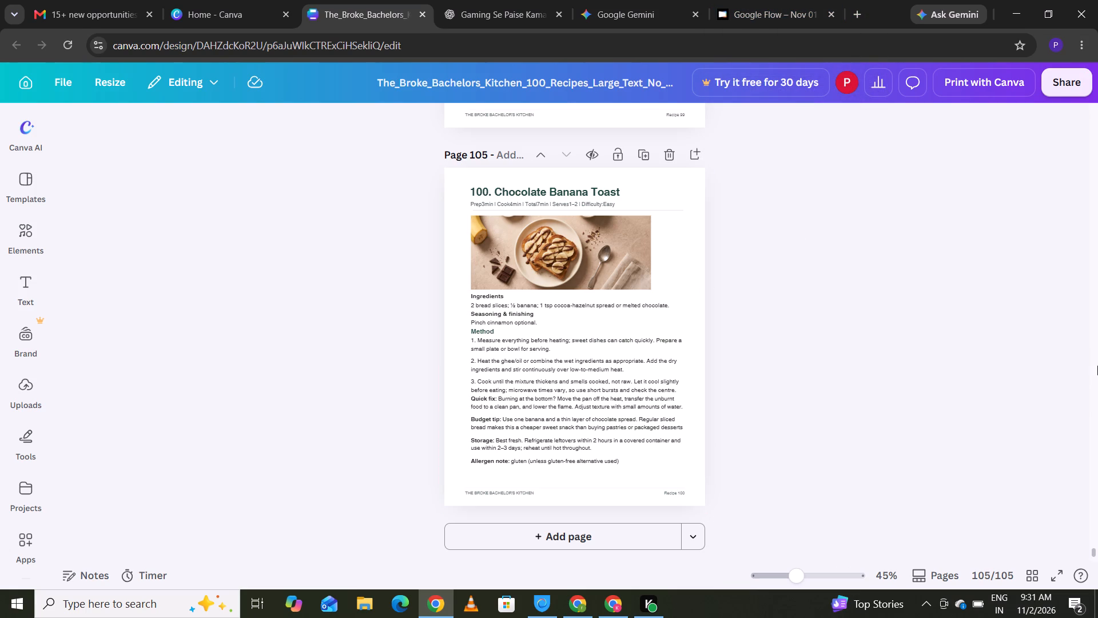
{"action": "left_click", "coordinate": [1082, 302]}
{"action": "double_click", "coordinate": [1094, 342]}
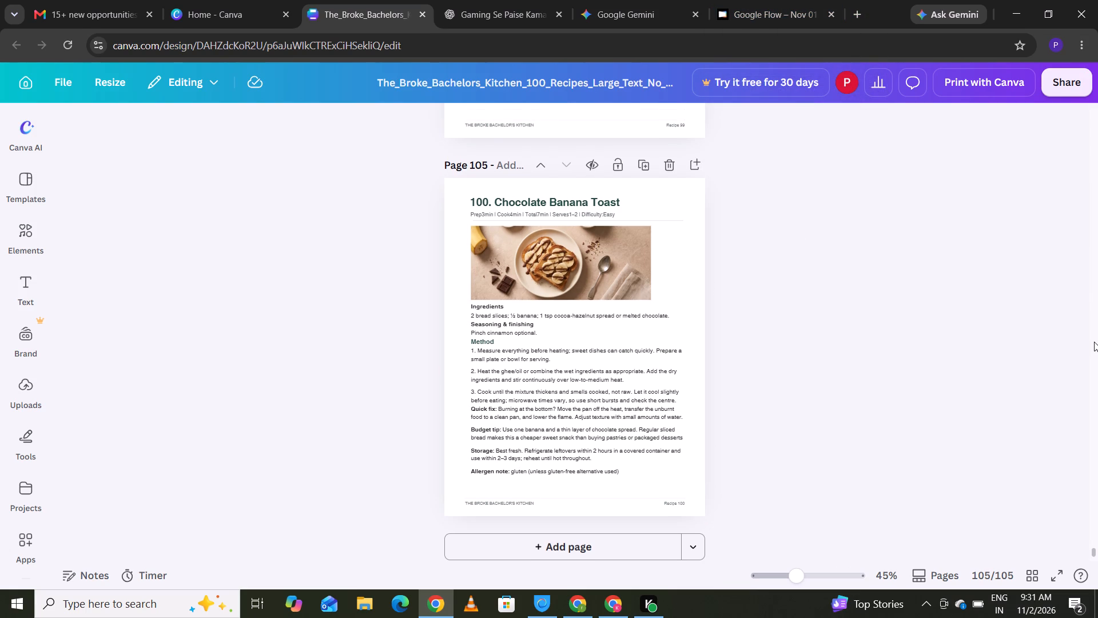
{"action": "left_click_drag", "start_coordinate": [1094, 327], "coordinate": [1095, 398]}
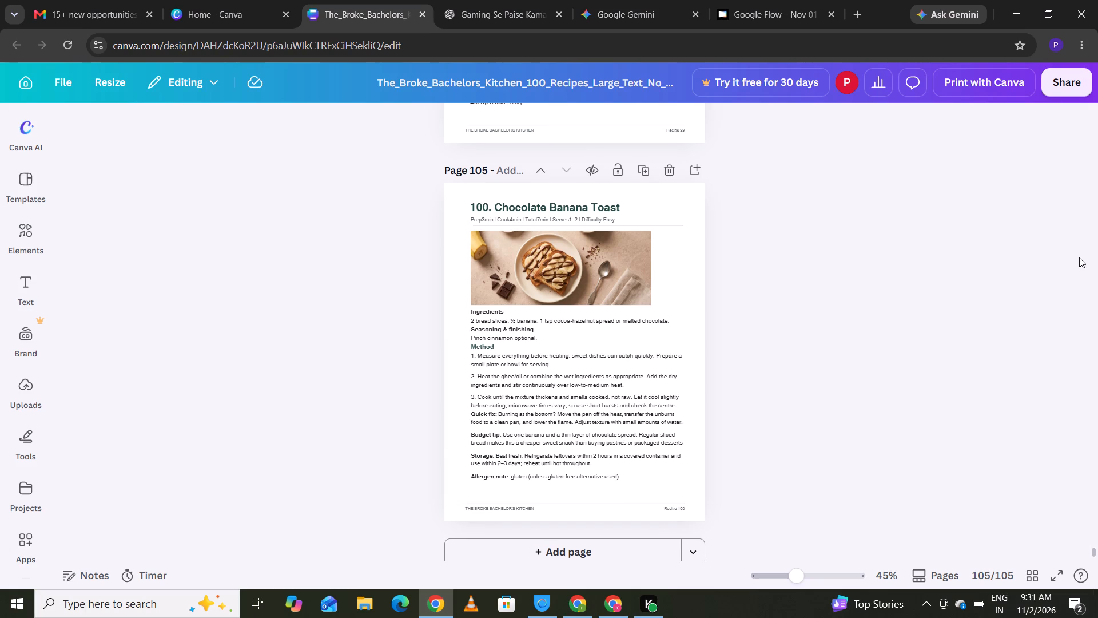
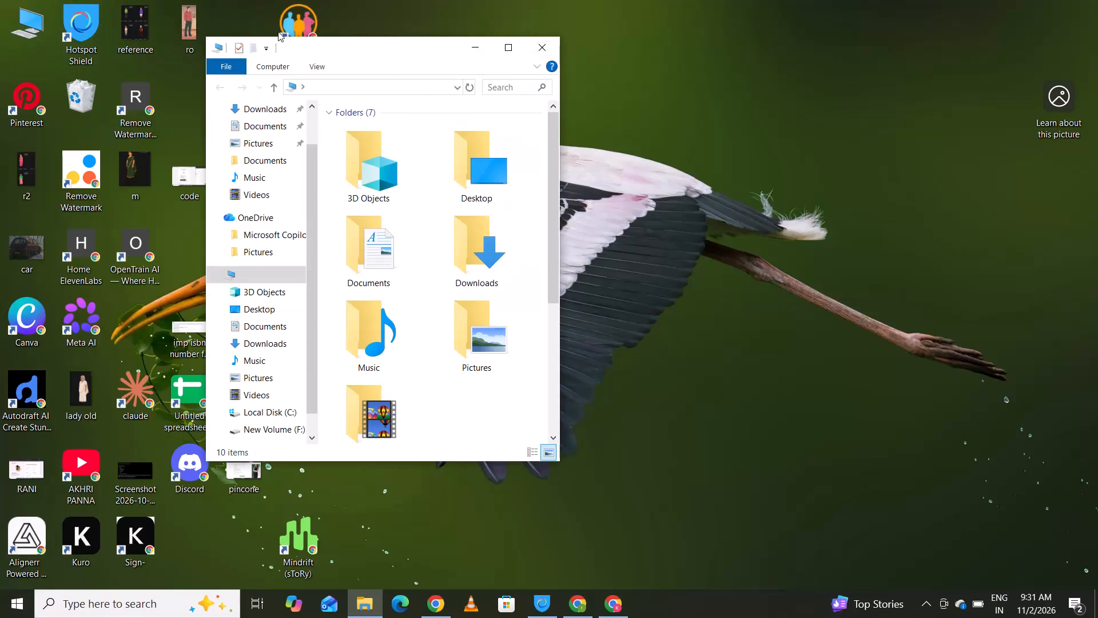
Delete last week's four Broke Bachelor's Kitchen PDF files from the Downloads folder and minimise the folder window.
{"action": "double_click", "coordinate": [502, 262]}
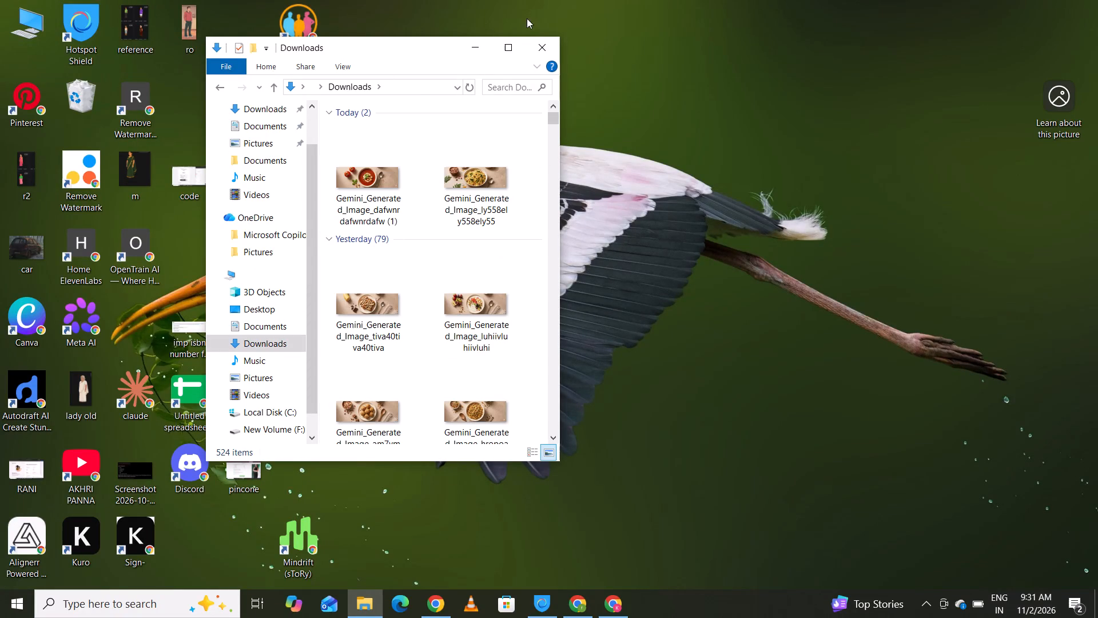
{"action": "left_click", "coordinate": [513, 45]}
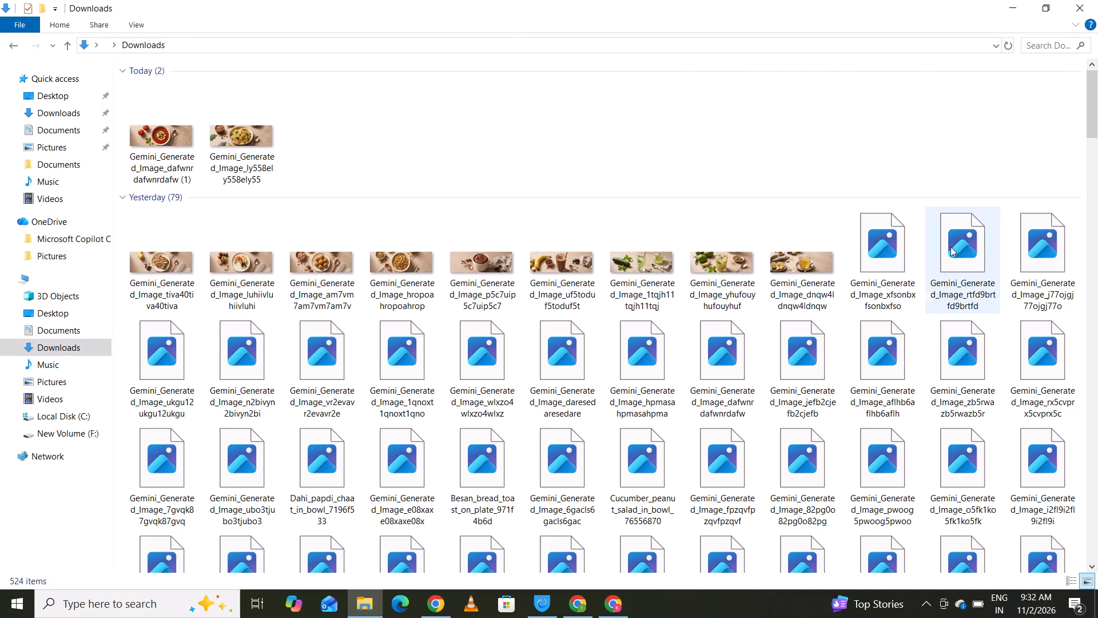
{"action": "left_click_drag", "start_coordinate": [1089, 110], "coordinate": [1095, 152]}
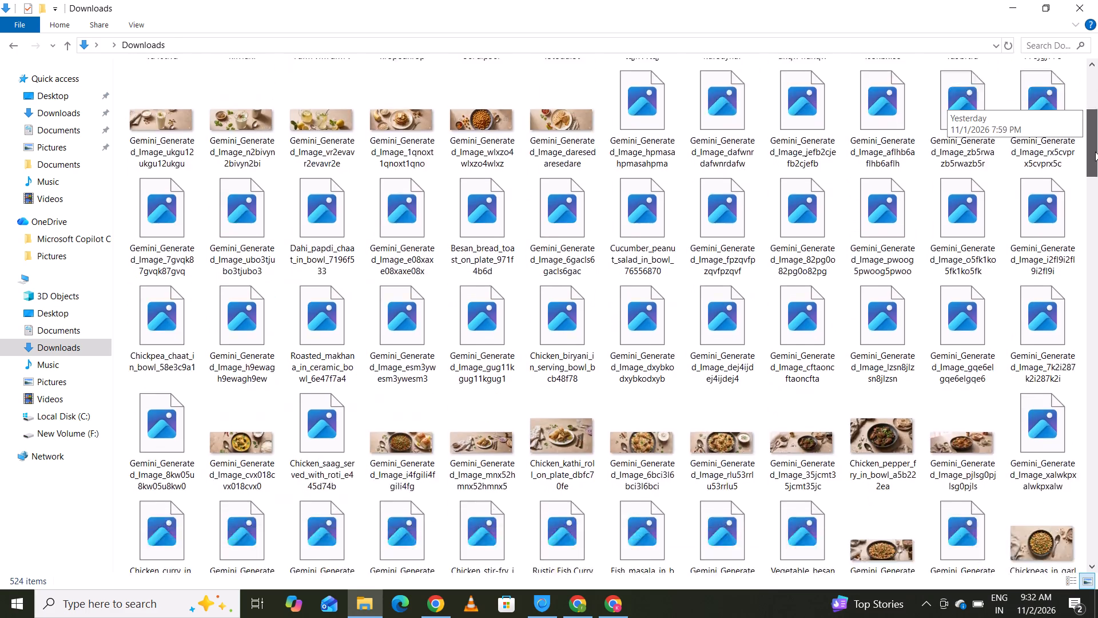
{"action": "left_click_drag", "start_coordinate": [1095, 152], "coordinate": [1097, 192]}
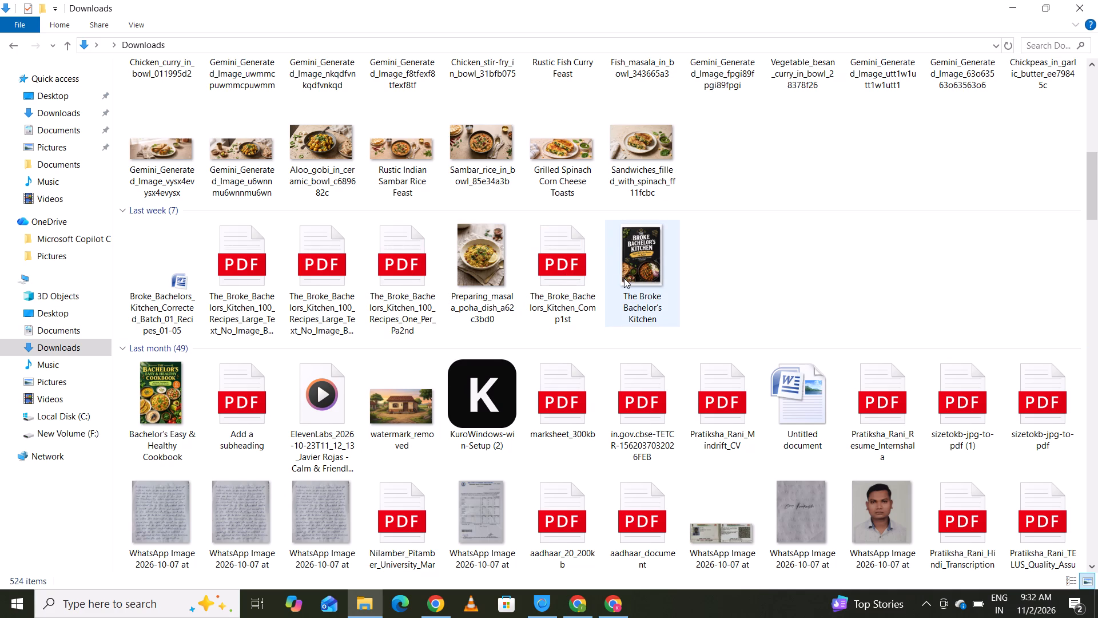
{"action": "right_click", "coordinate": [555, 277]}
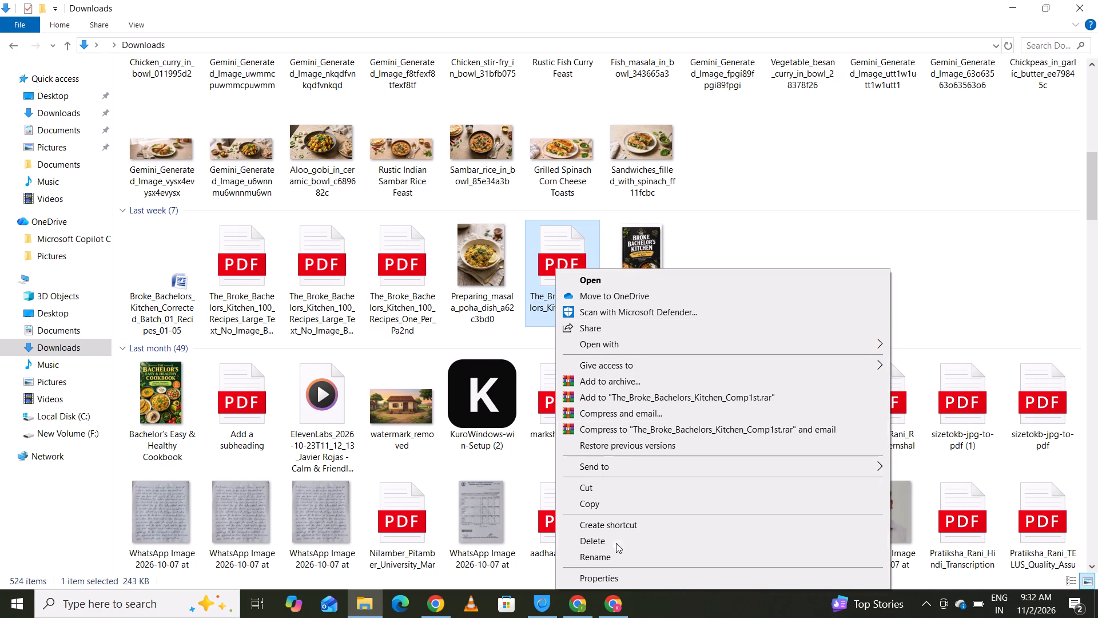
{"action": "left_click", "coordinate": [619, 542]}
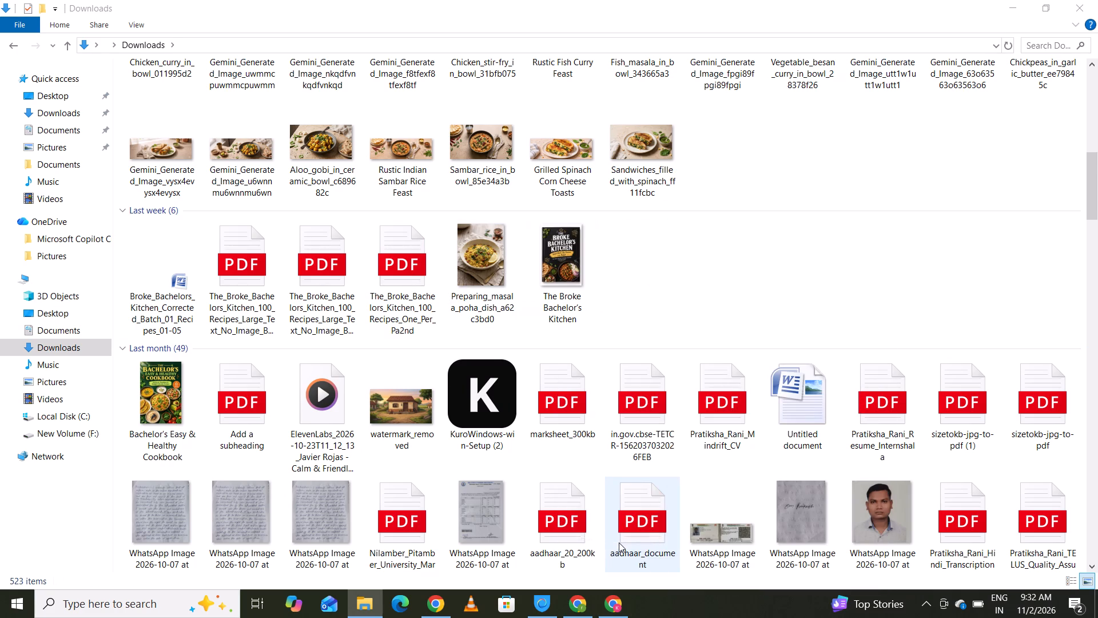
{"action": "right_click", "coordinate": [389, 266]}
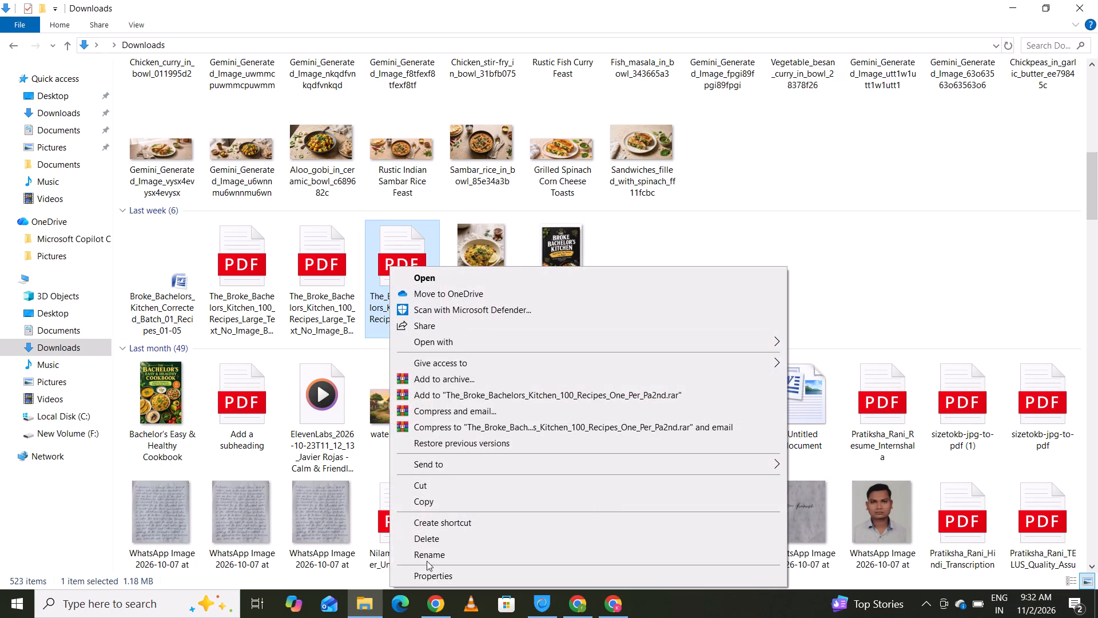
{"action": "left_click", "coordinate": [432, 538]}
{"action": "right_click", "coordinate": [327, 282]}
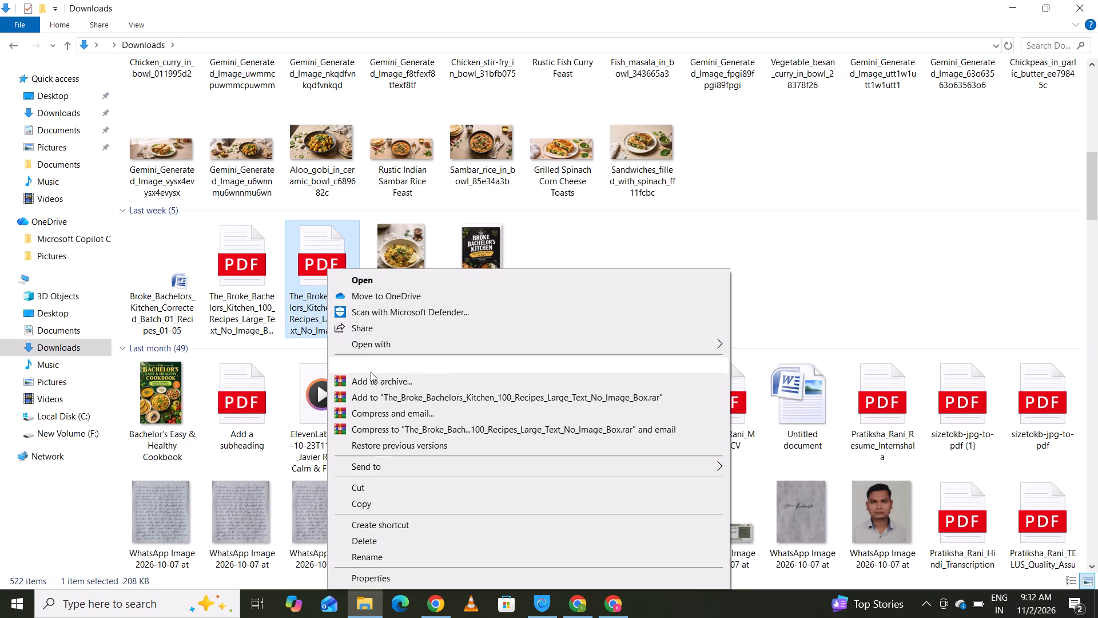
{"action": "left_click", "coordinate": [381, 539]}
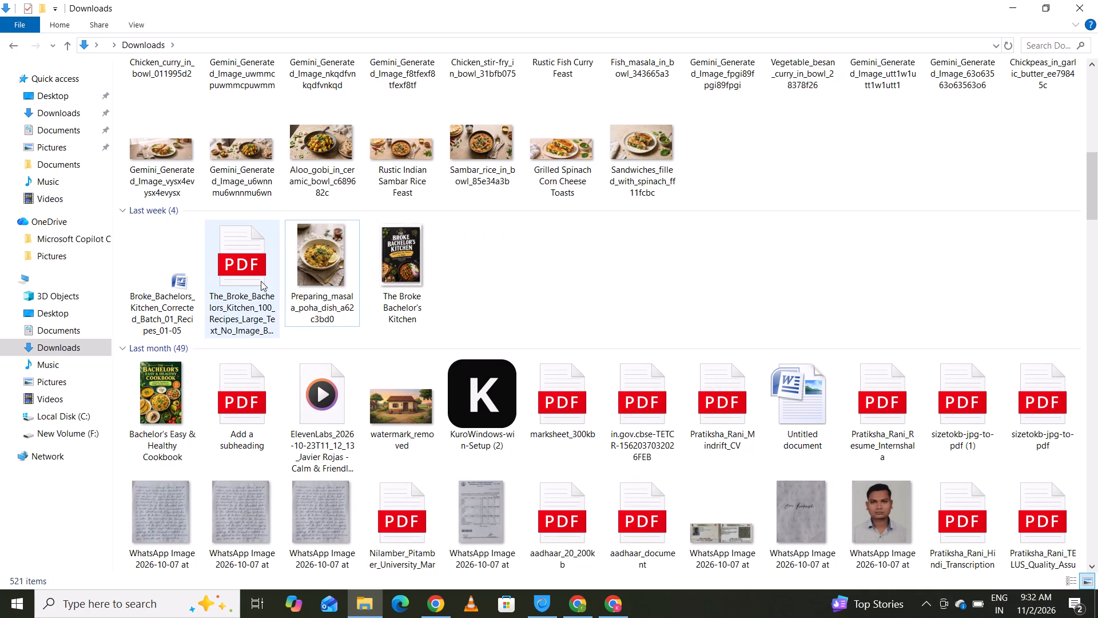
{"action": "right_click", "coordinate": [249, 274]}
{"action": "left_click", "coordinate": [328, 540]}
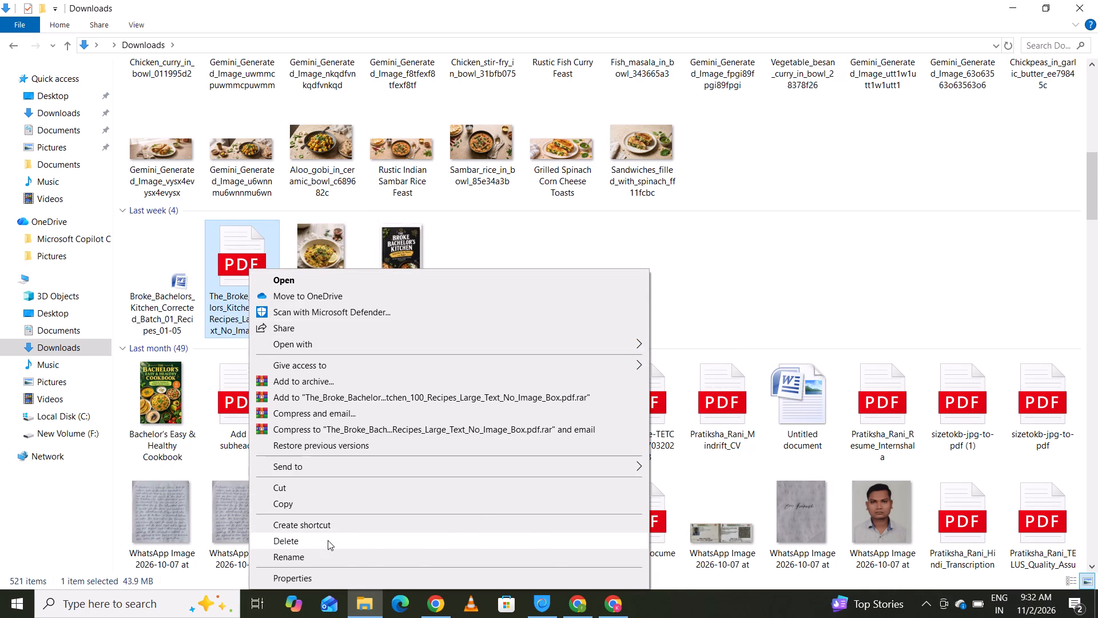
{"action": "left_click", "coordinate": [1001, 9]}
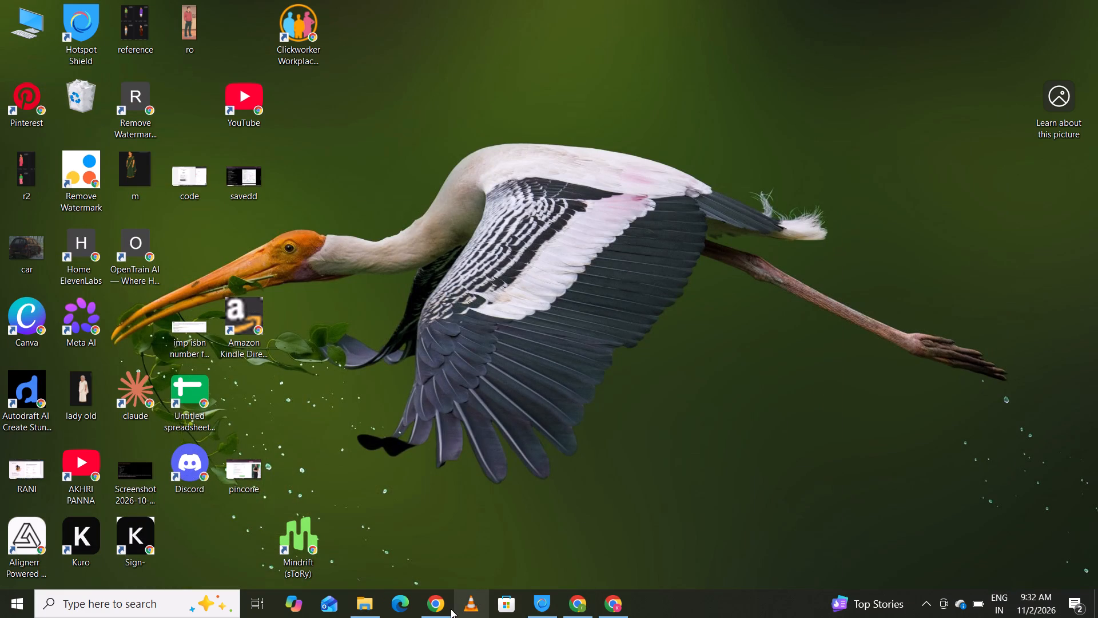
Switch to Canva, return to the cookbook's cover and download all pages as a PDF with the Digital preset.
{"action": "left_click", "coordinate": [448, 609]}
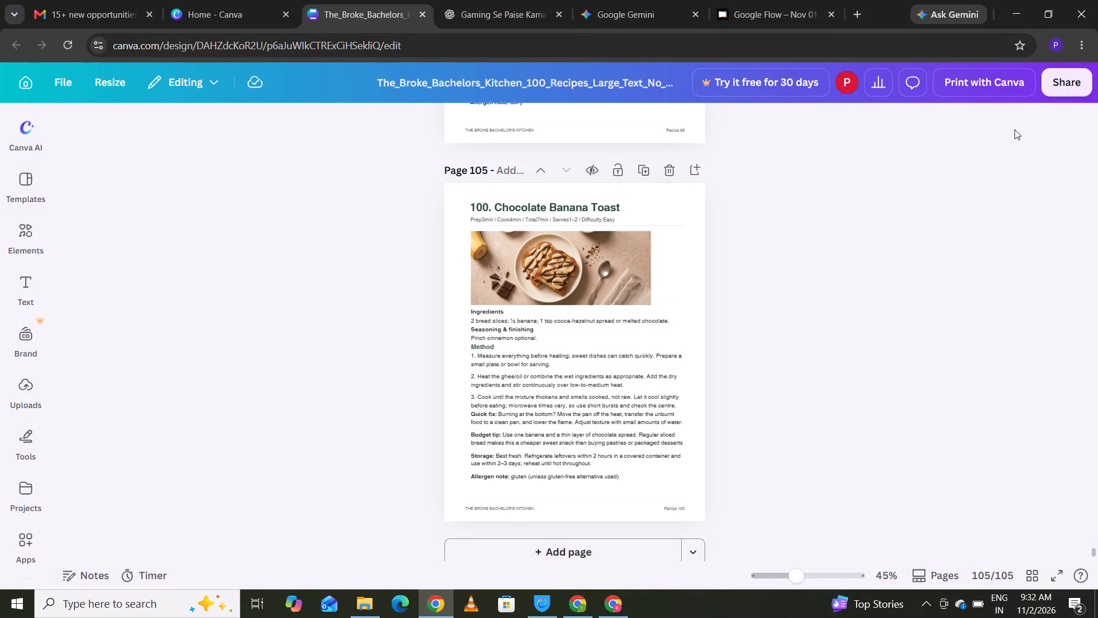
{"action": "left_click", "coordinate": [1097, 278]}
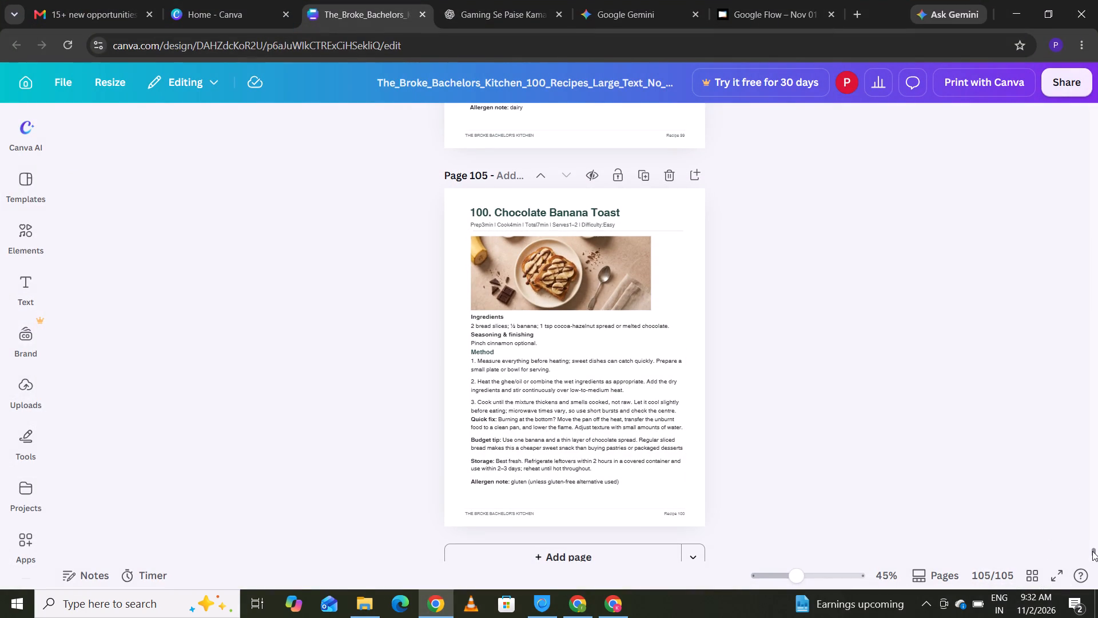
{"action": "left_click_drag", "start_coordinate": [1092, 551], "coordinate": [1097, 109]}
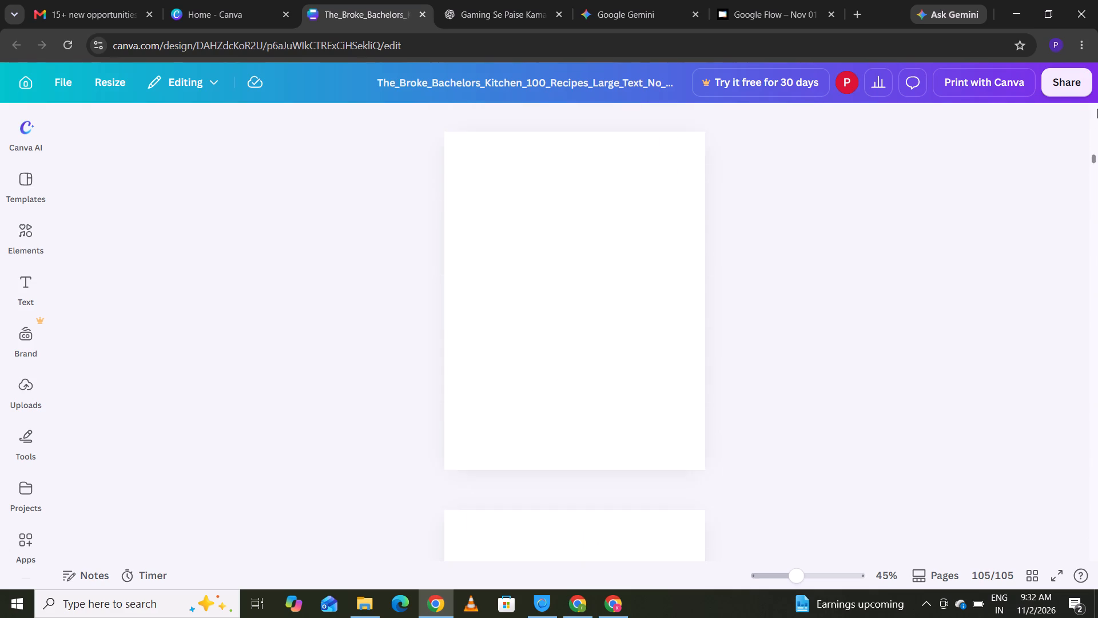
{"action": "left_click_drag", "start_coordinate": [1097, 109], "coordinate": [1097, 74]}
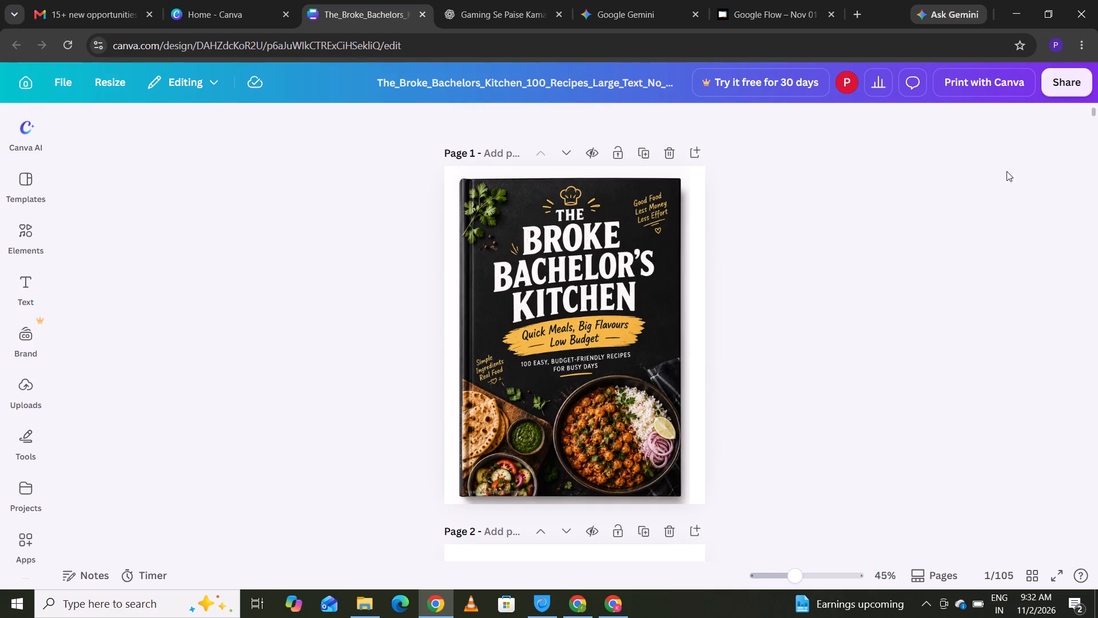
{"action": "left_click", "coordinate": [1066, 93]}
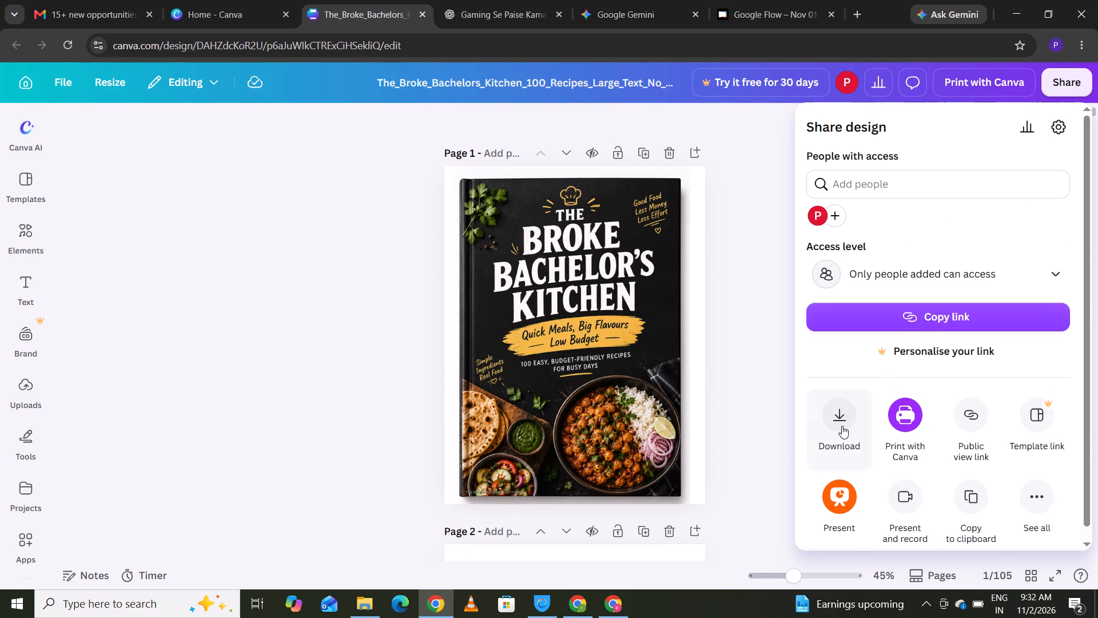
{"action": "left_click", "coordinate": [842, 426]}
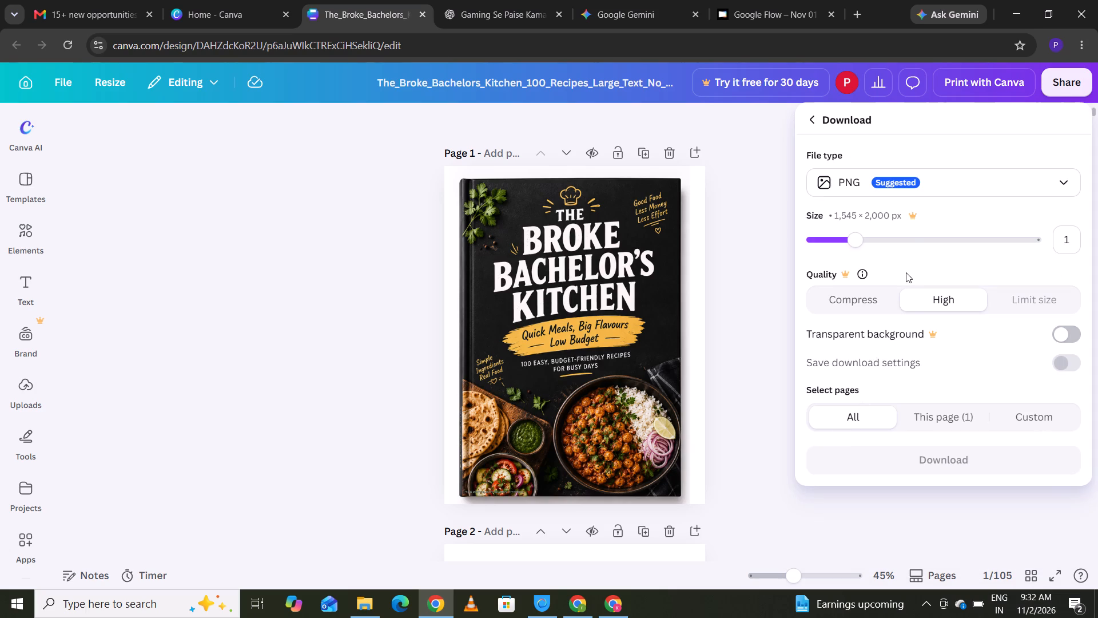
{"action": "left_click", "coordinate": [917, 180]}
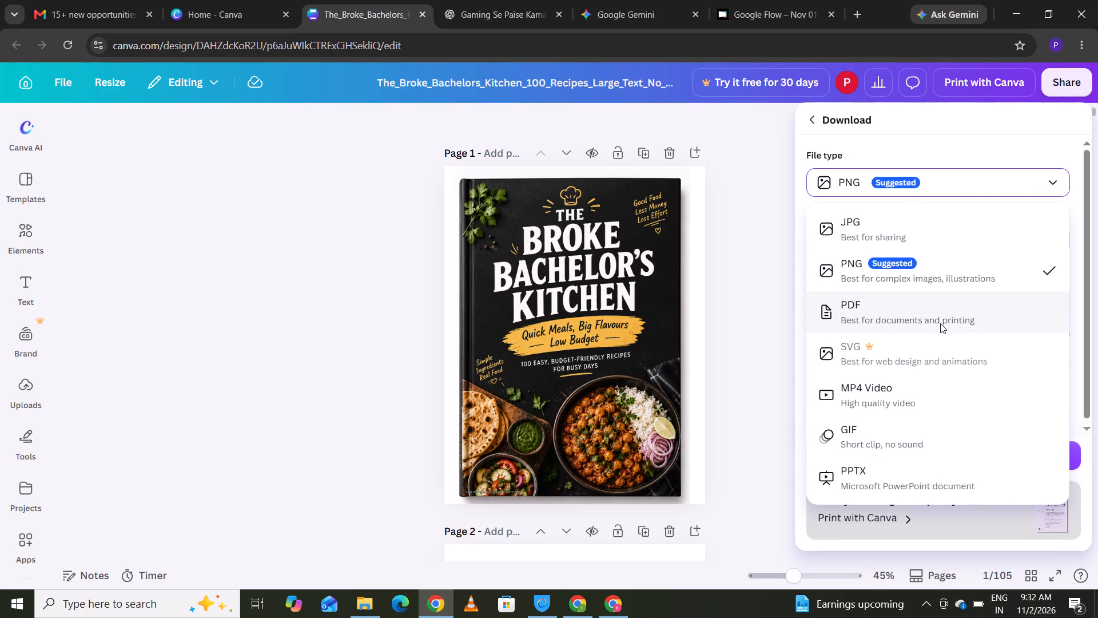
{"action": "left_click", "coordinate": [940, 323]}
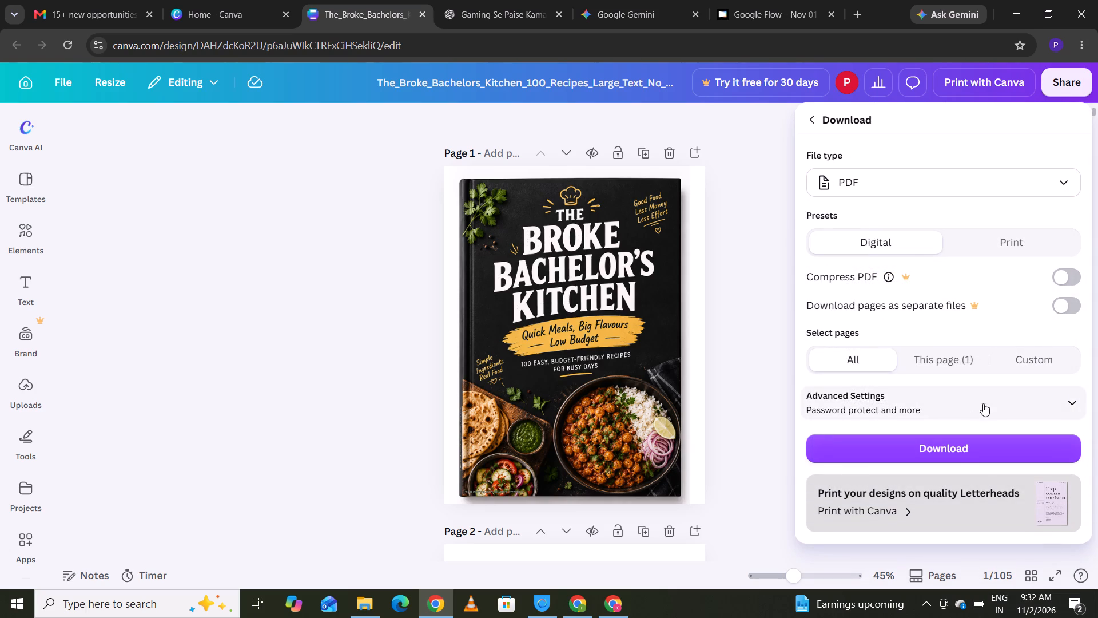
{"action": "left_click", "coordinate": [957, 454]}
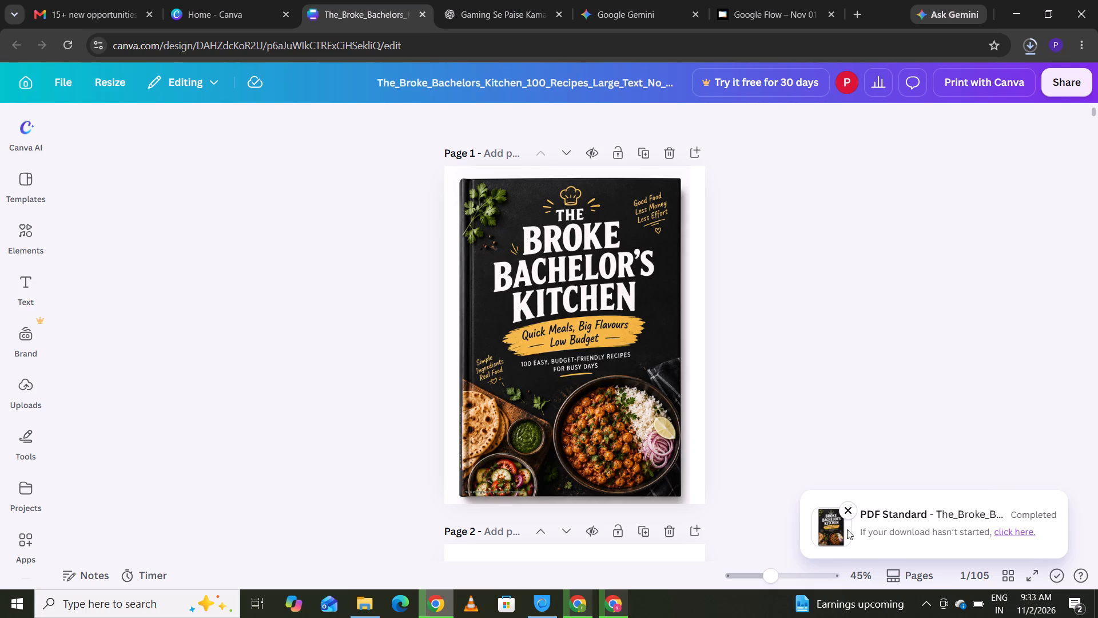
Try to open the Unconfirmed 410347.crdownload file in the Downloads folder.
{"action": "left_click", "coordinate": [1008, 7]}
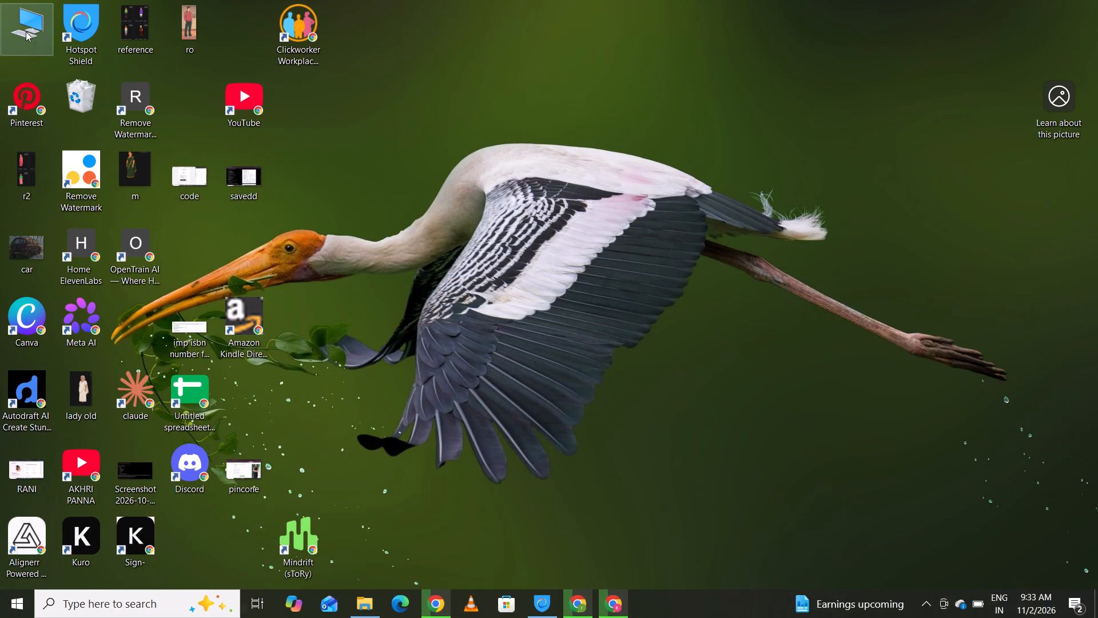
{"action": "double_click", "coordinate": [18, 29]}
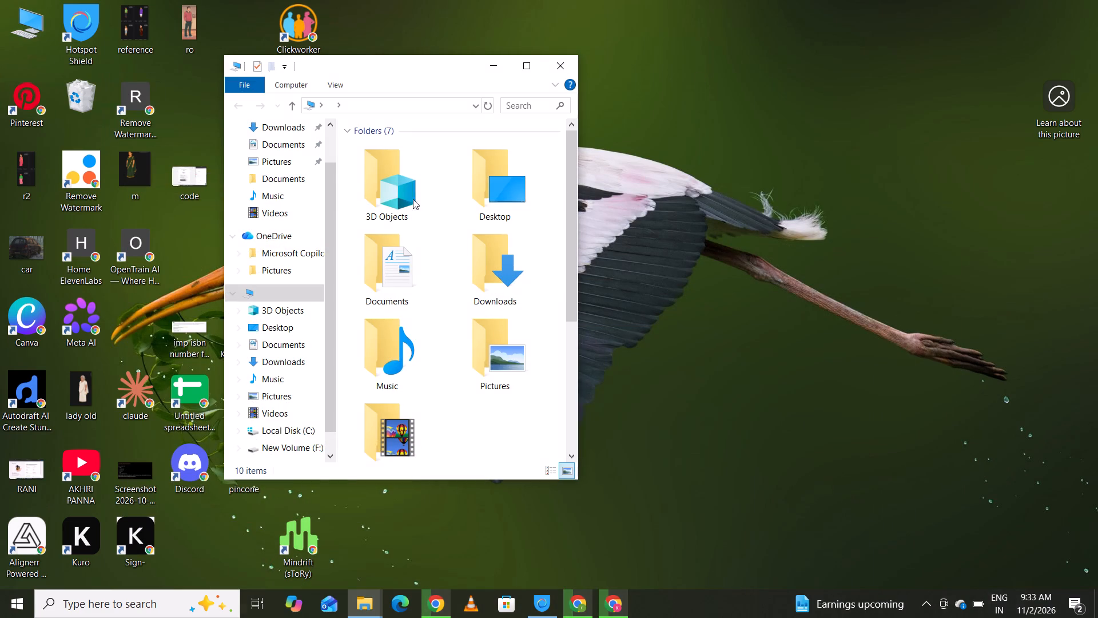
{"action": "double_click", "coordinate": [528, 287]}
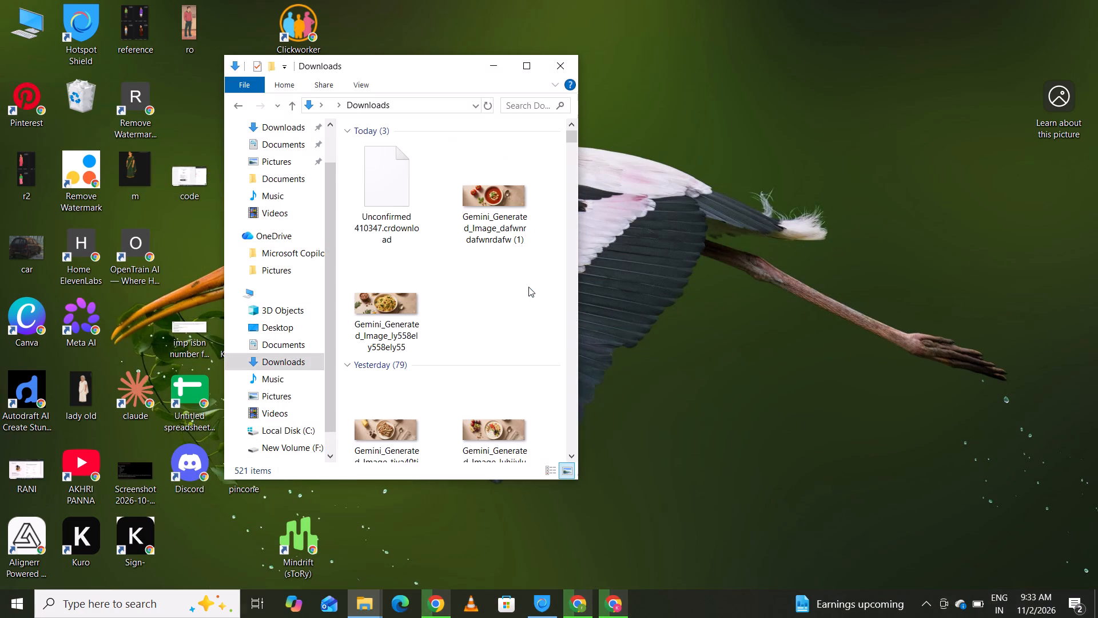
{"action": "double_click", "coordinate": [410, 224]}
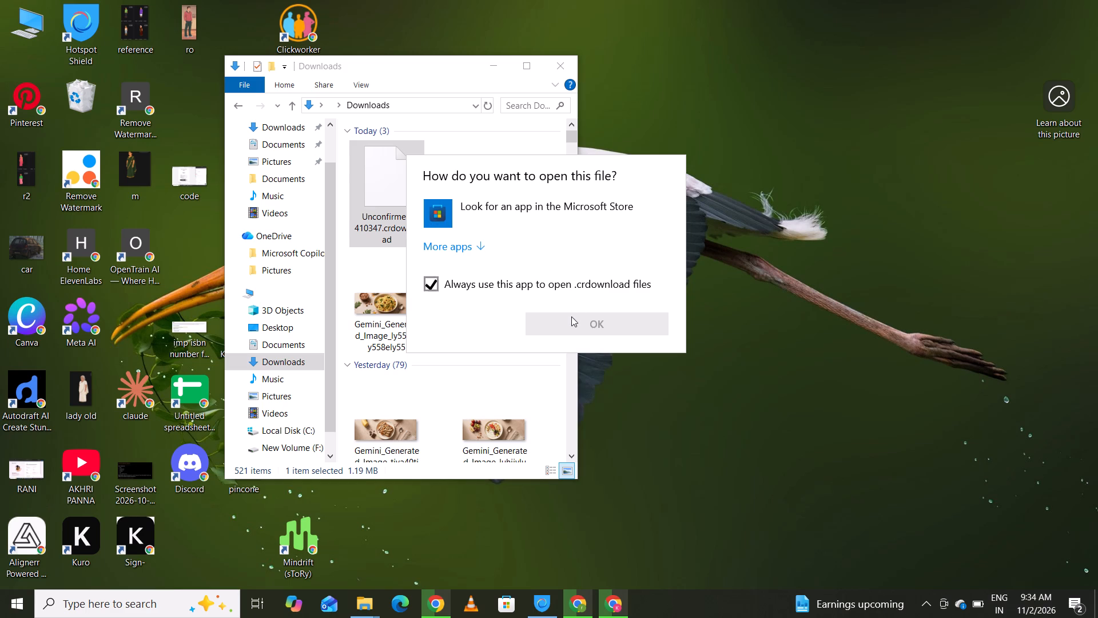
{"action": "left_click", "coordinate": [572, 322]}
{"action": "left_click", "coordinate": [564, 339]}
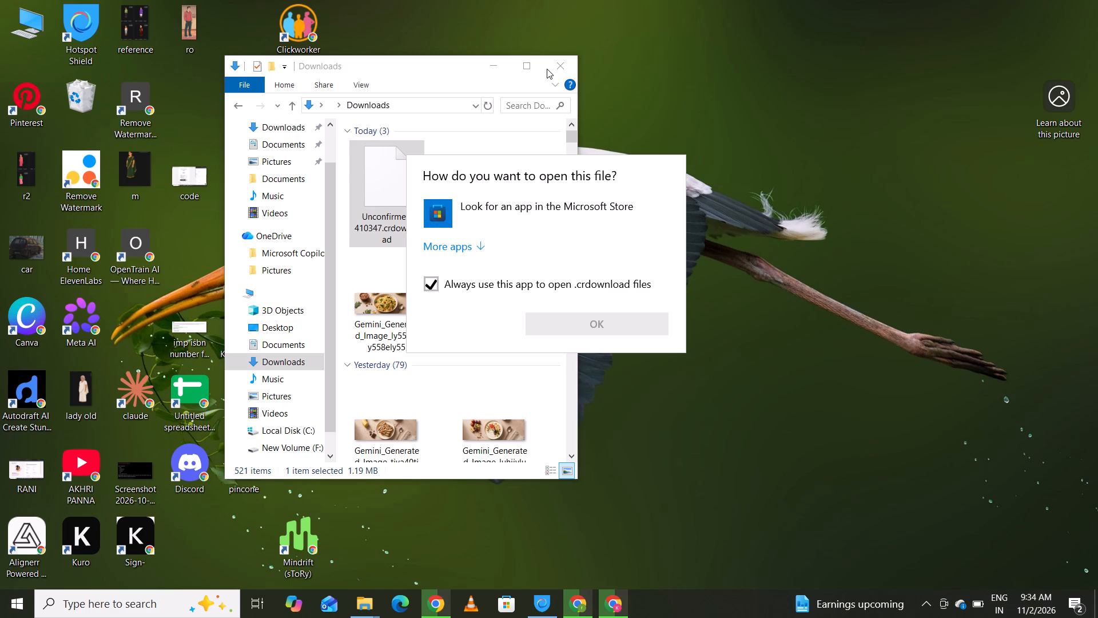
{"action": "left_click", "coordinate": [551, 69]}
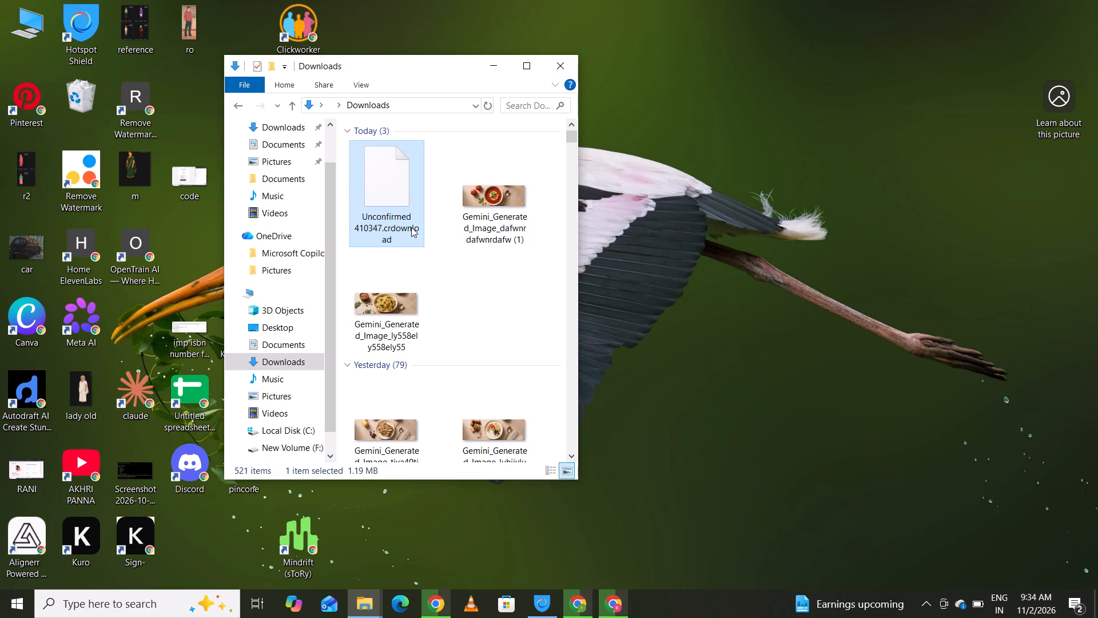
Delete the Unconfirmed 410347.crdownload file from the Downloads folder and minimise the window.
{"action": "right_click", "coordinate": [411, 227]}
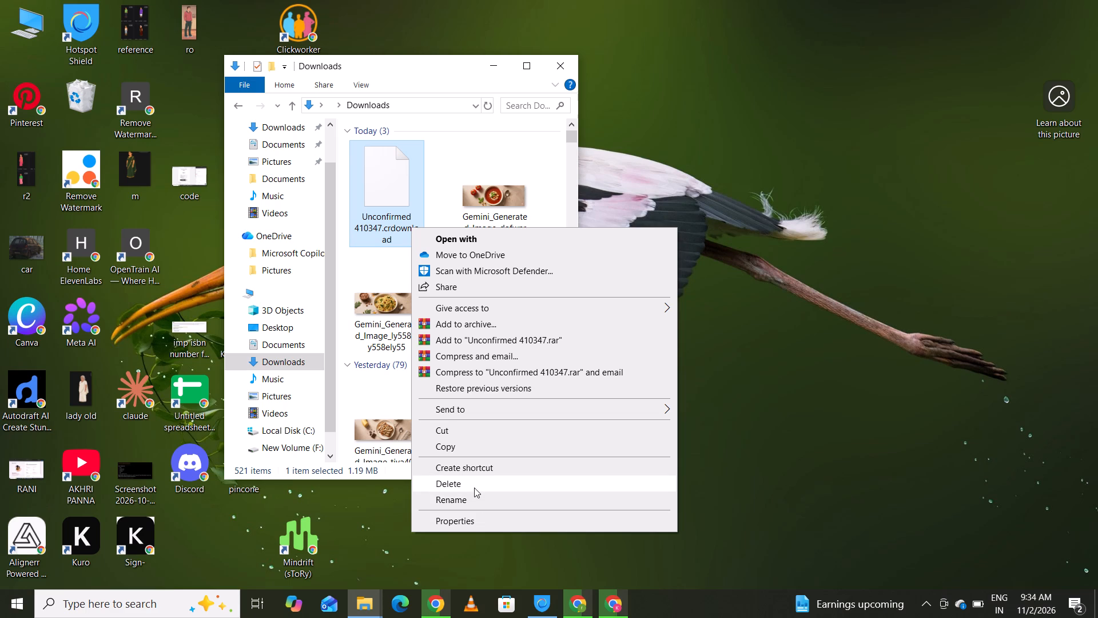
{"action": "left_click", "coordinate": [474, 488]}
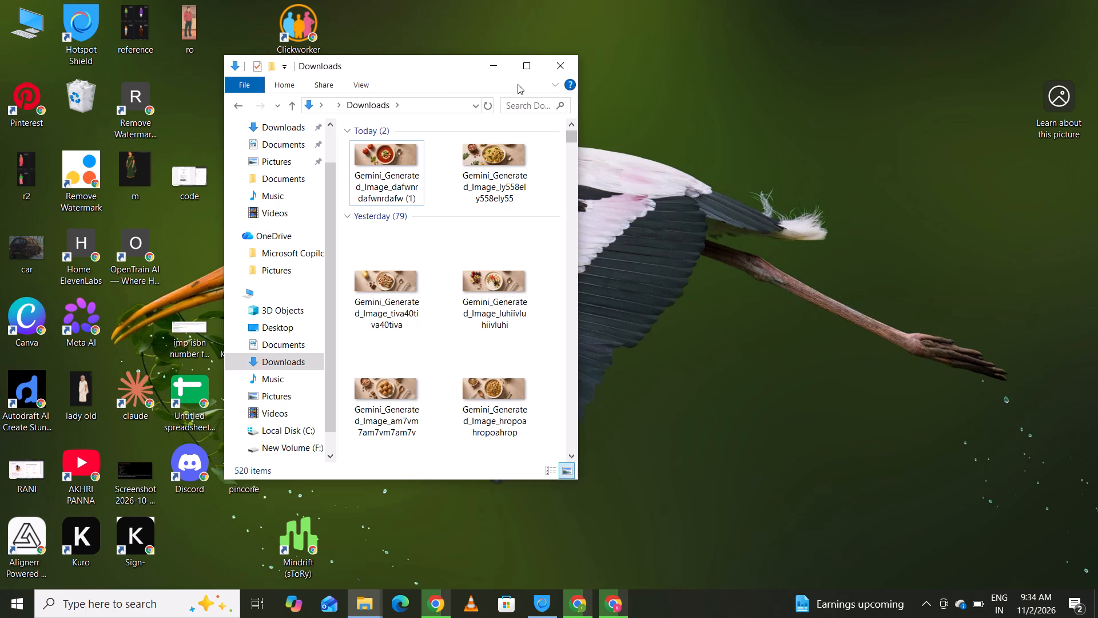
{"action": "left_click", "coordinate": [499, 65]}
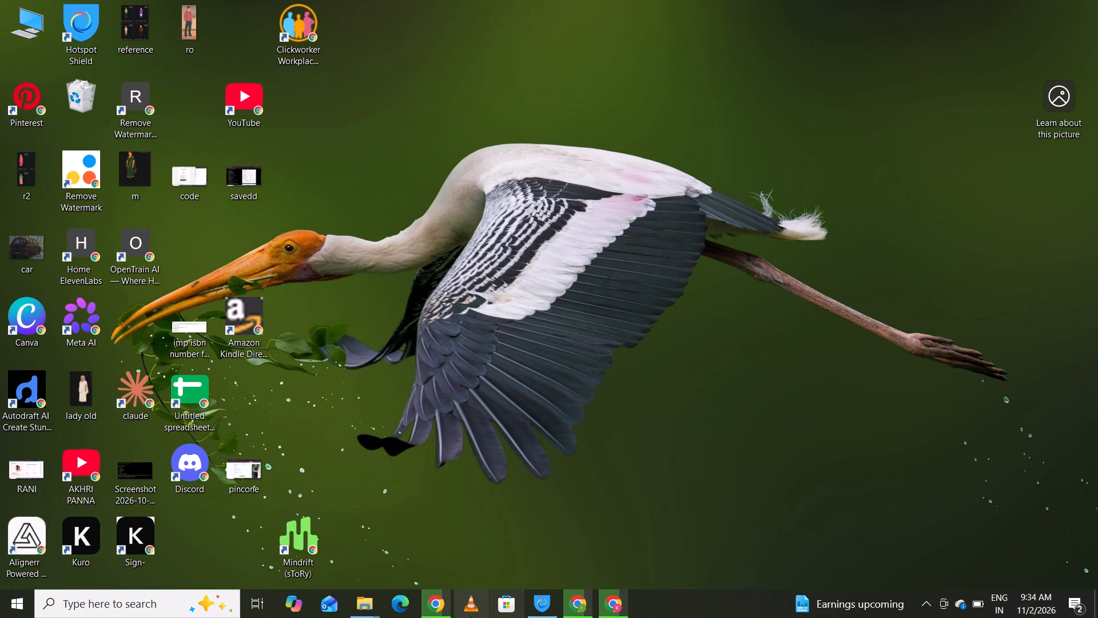
Switch back to the cookbook in Canva and dismiss the PDF download notification.
{"action": "left_click", "coordinate": [440, 603]}
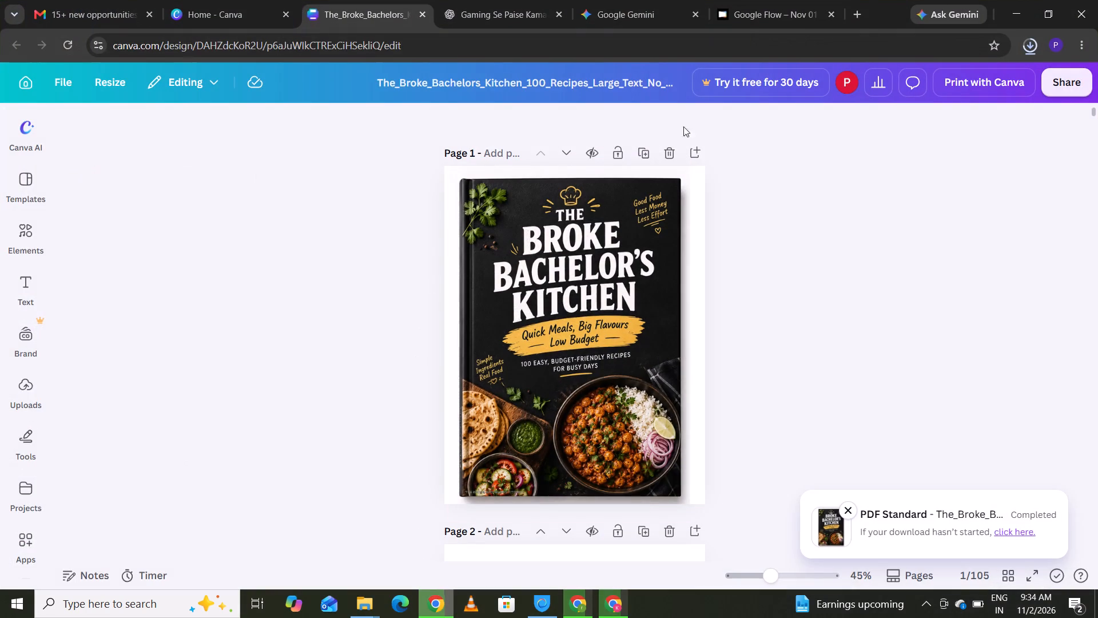
{"action": "left_click", "coordinate": [841, 506]}
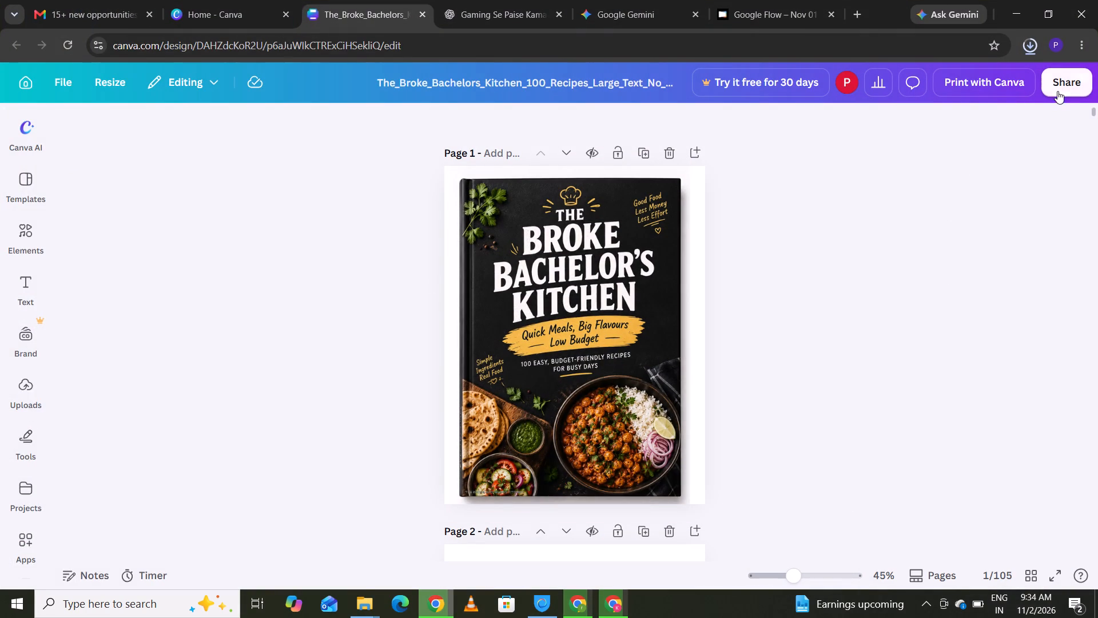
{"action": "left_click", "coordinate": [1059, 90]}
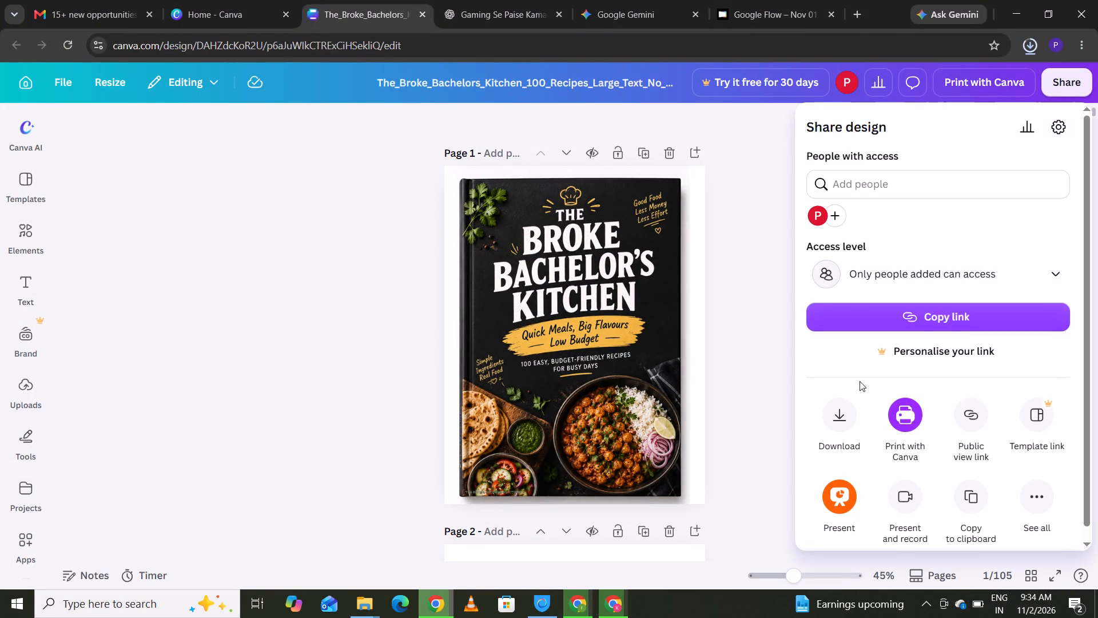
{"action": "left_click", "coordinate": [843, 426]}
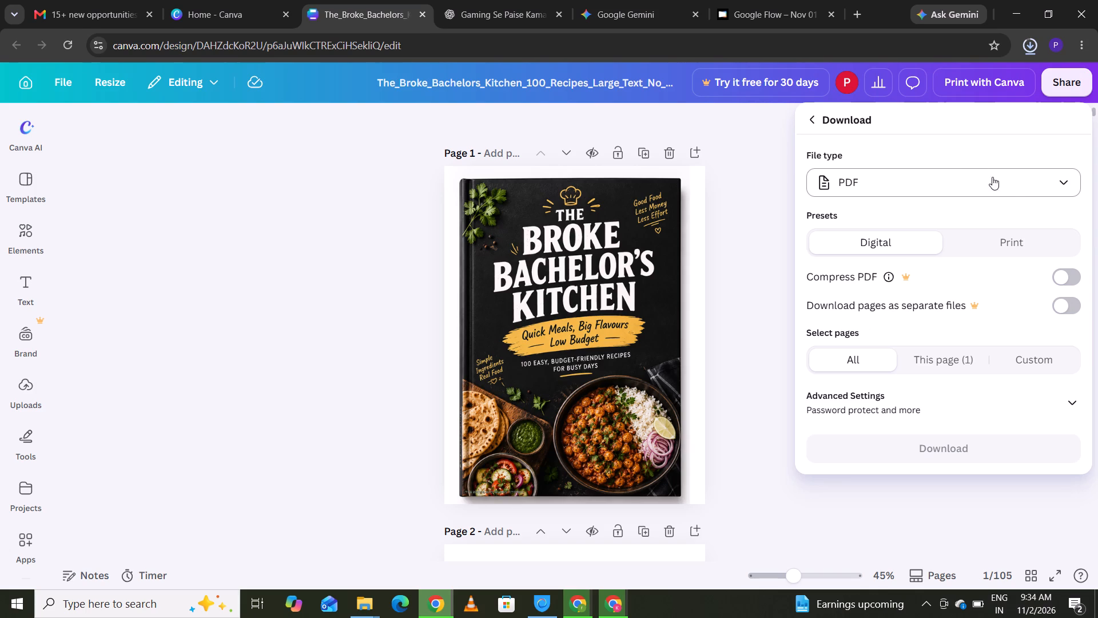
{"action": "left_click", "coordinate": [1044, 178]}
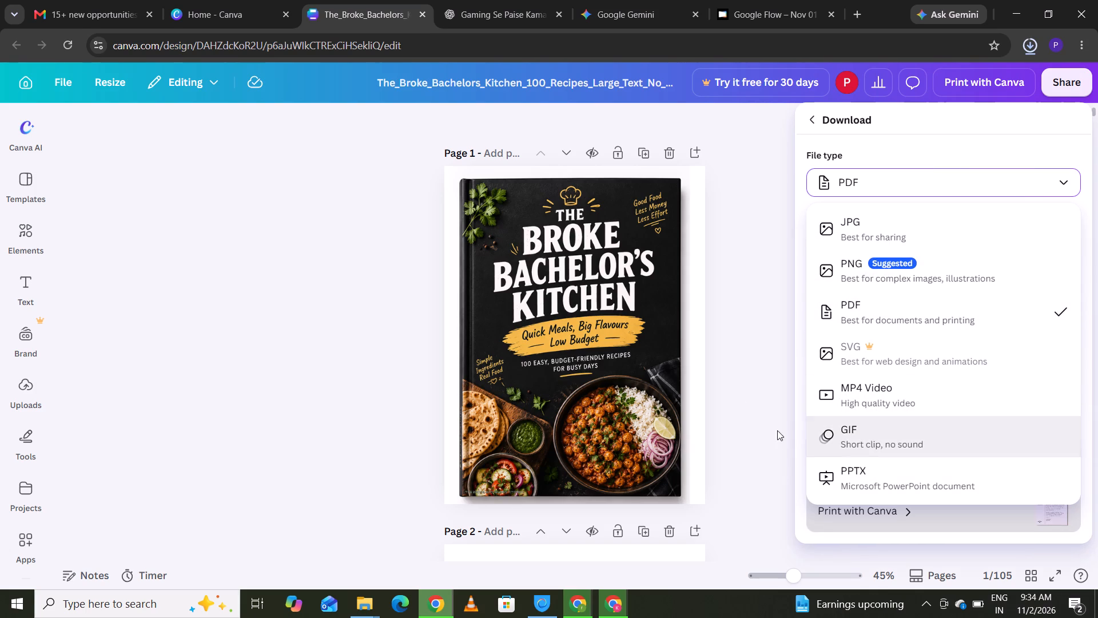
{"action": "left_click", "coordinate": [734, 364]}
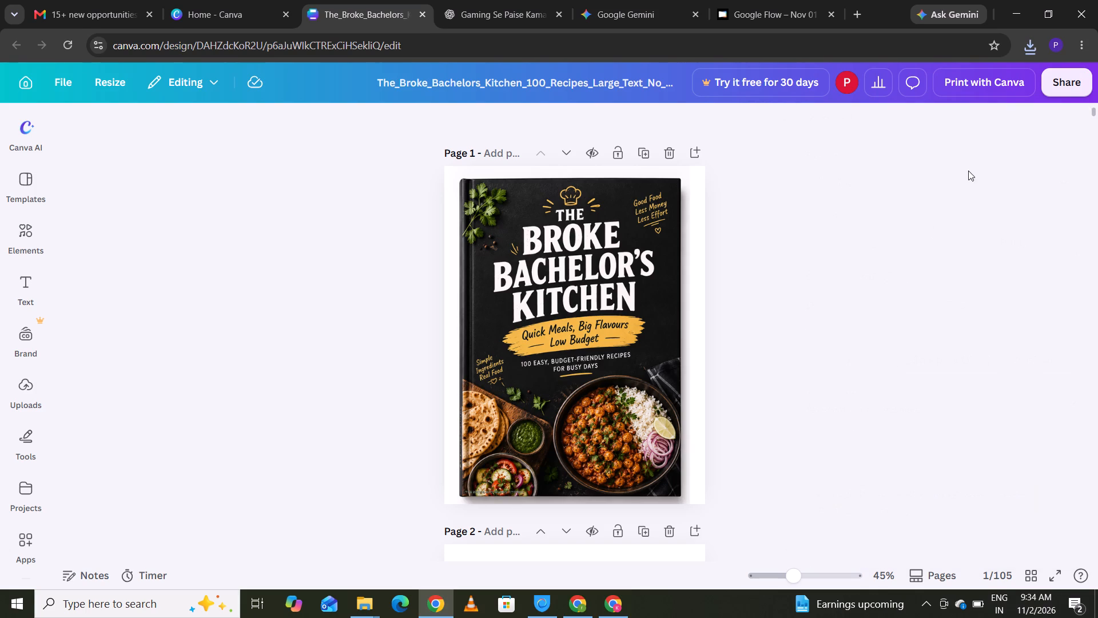
Download all pages of the cookbook as a PDF with the Digital preset.
{"action": "left_click", "coordinate": [1044, 86]}
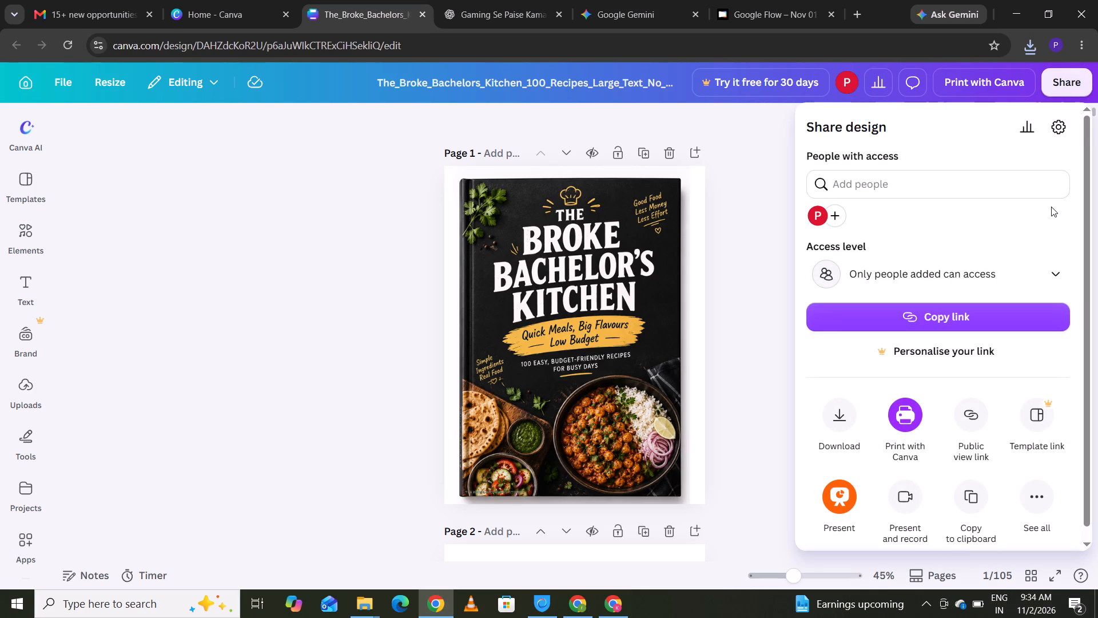
{"action": "left_click", "coordinate": [852, 421]}
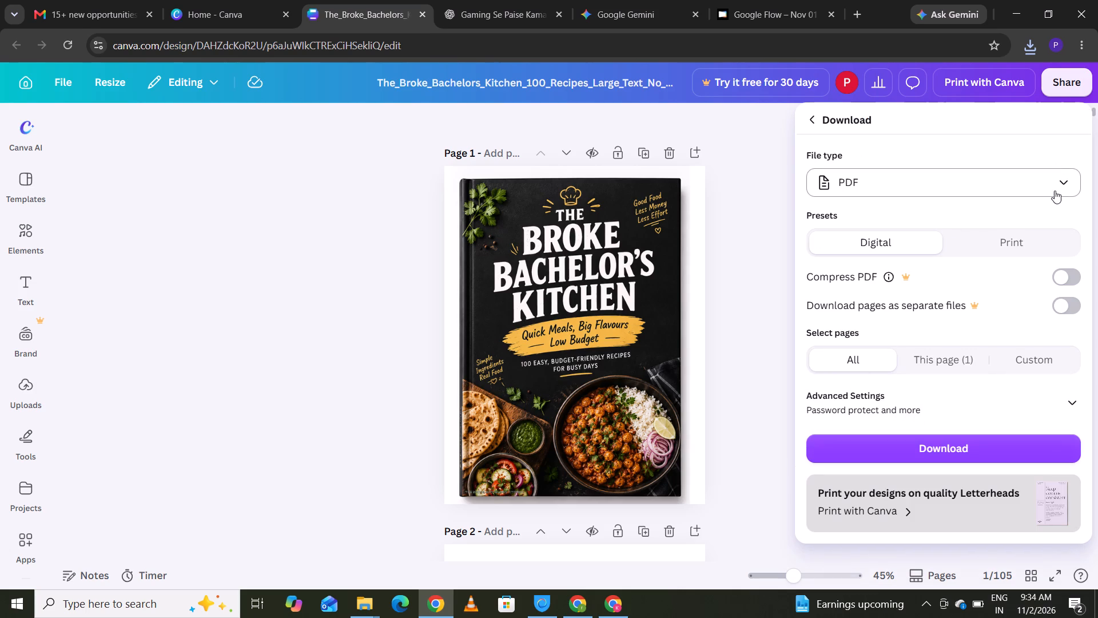
{"action": "left_click", "coordinate": [1055, 191]}
{"action": "left_click", "coordinate": [1001, 316]}
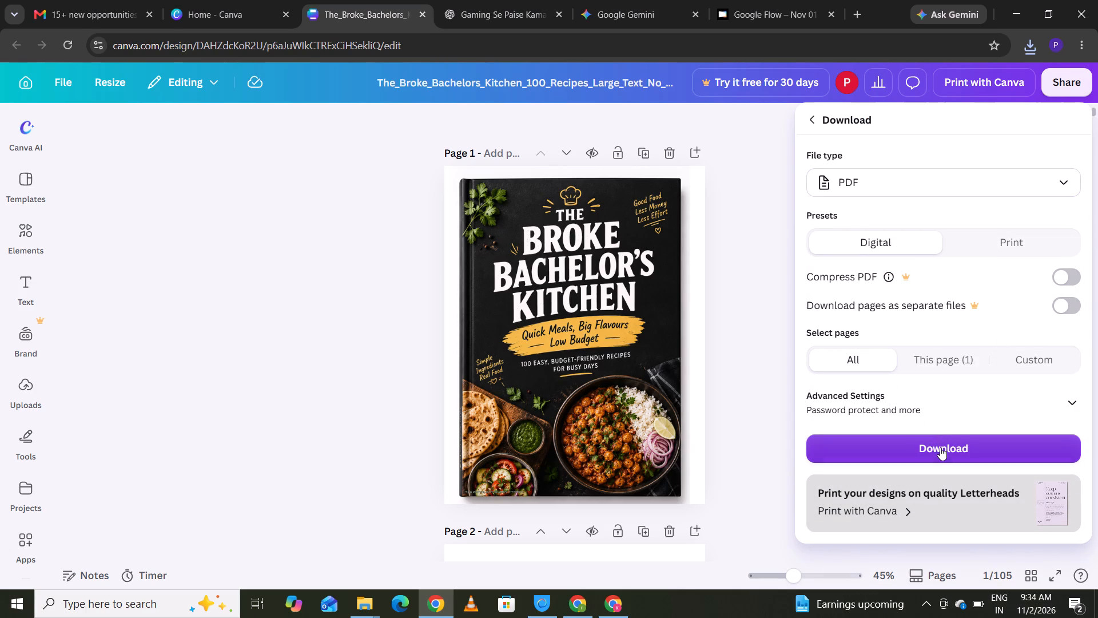
{"action": "left_click", "coordinate": [940, 447]}
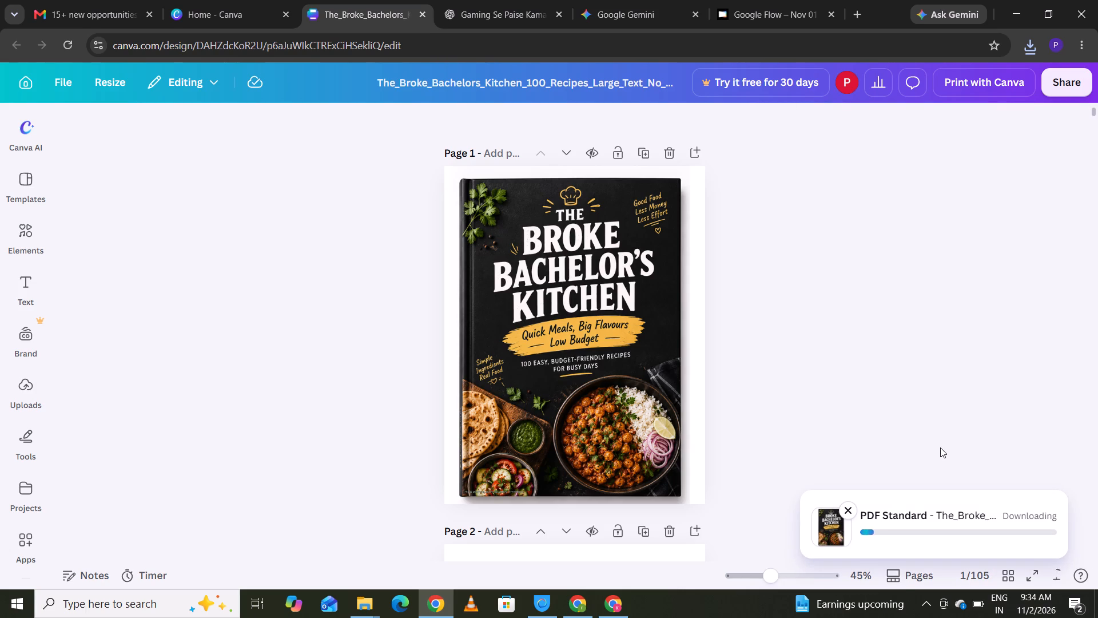